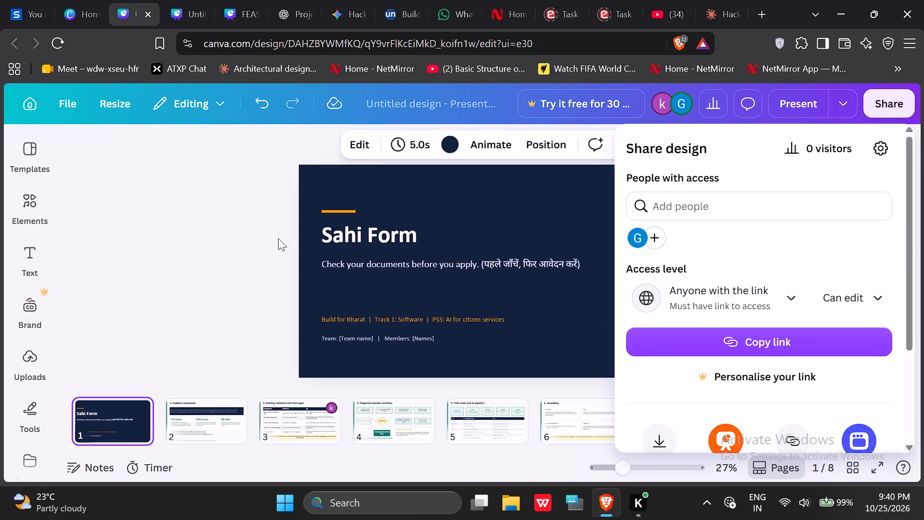
left_click(417, 317)
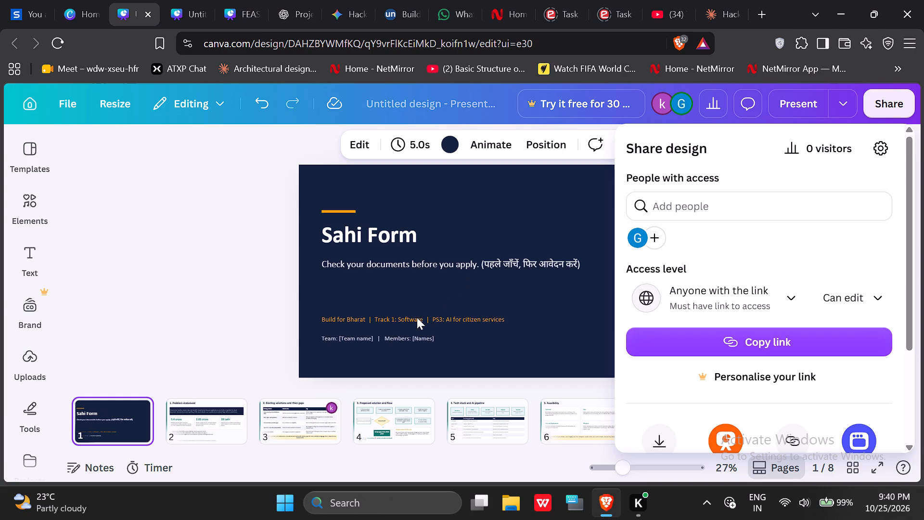
Review the Sahi Form title slide's track and team details, and examine the Problem statement slide.
left_click(417, 320)
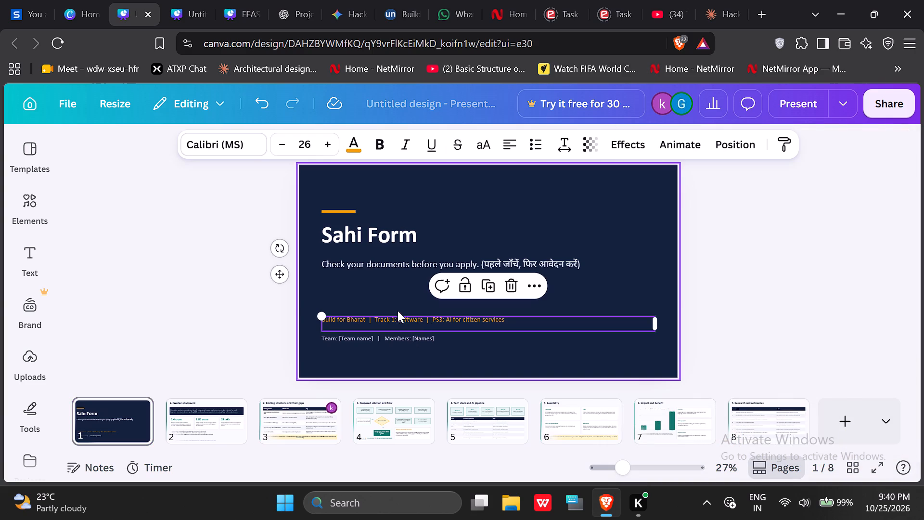
left_click(396, 305)
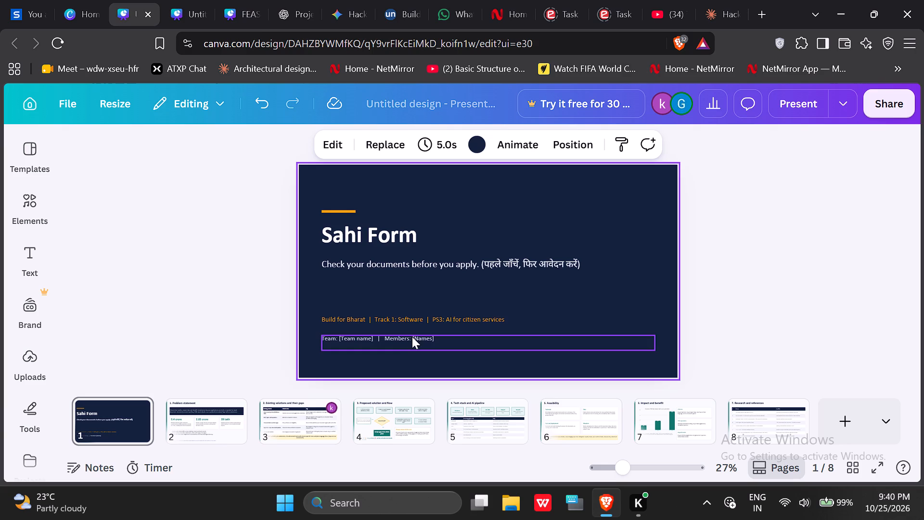
left_click(206, 433)
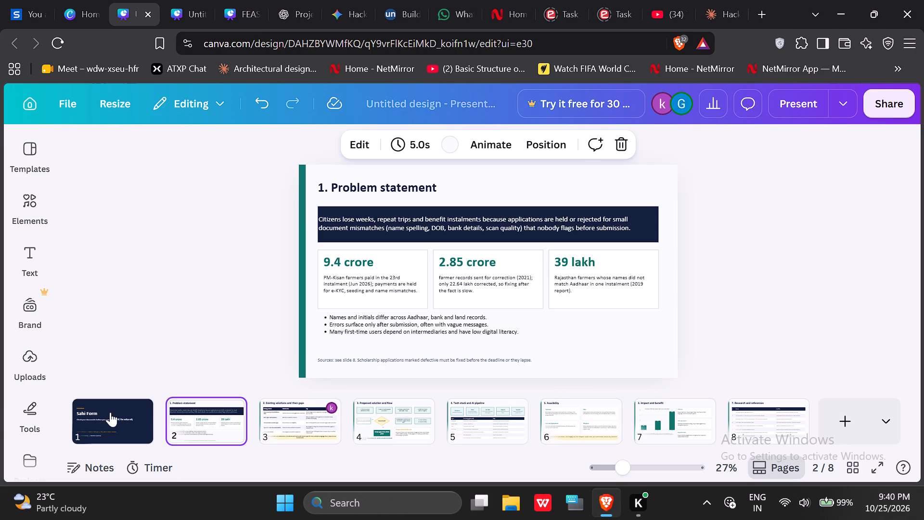
left_click(107, 412)
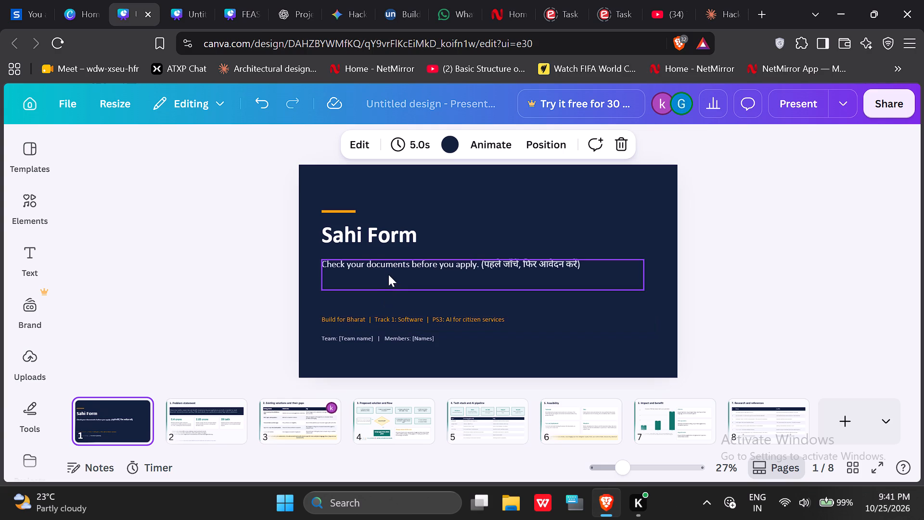
left_click(223, 411)
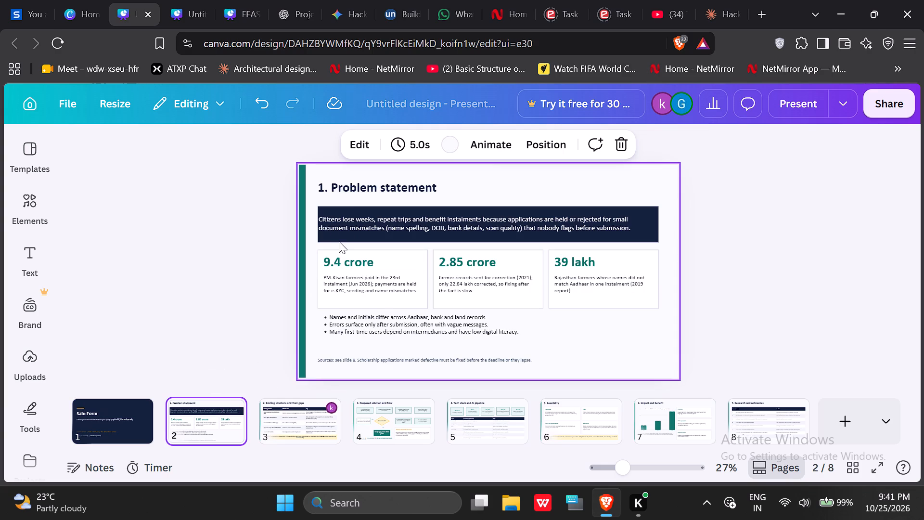
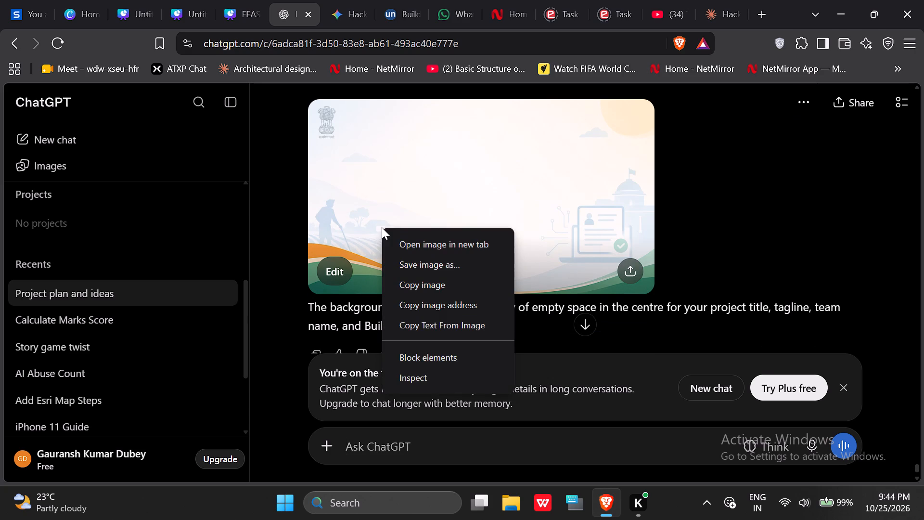
left_click(414, 278)
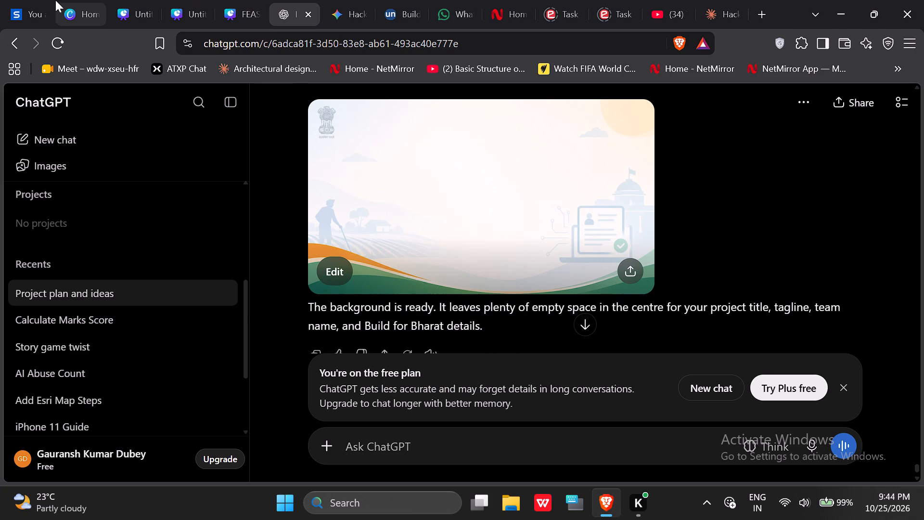
left_click(140, 0)
left_click(127, 426)
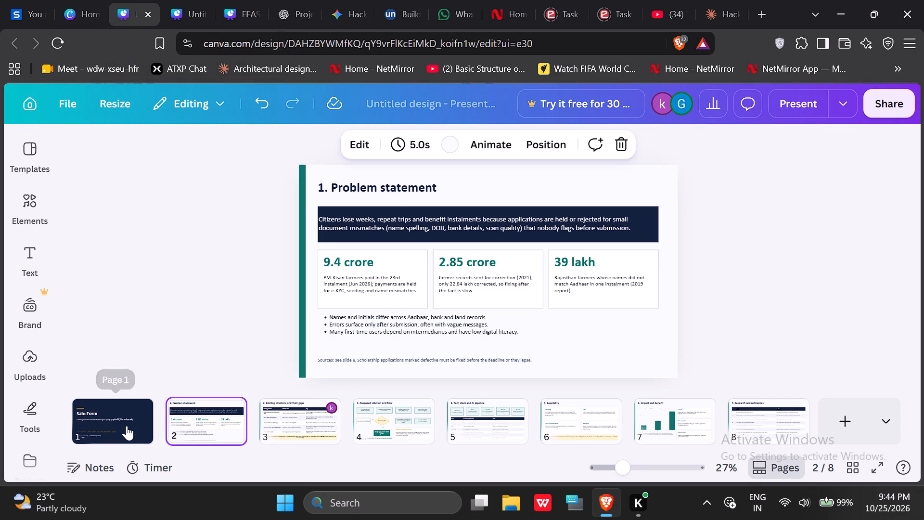
left_click(393, 292)
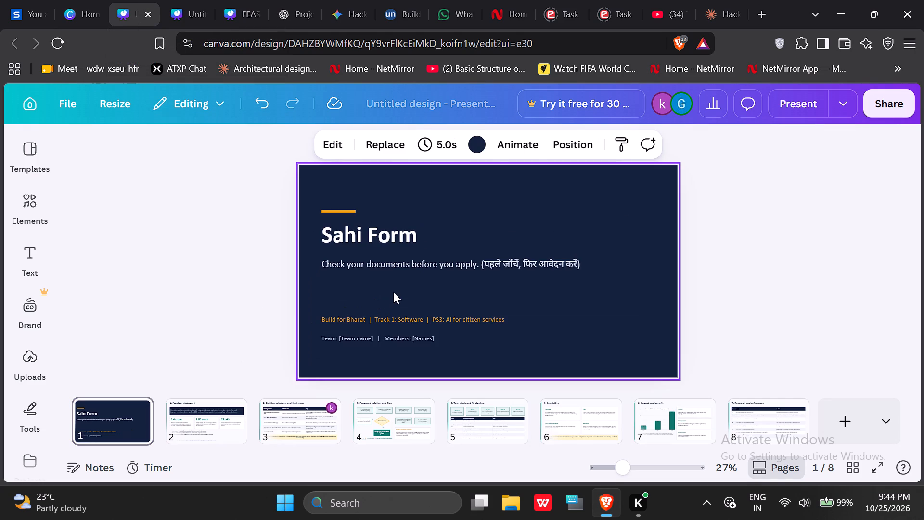
key("ctrl+v")
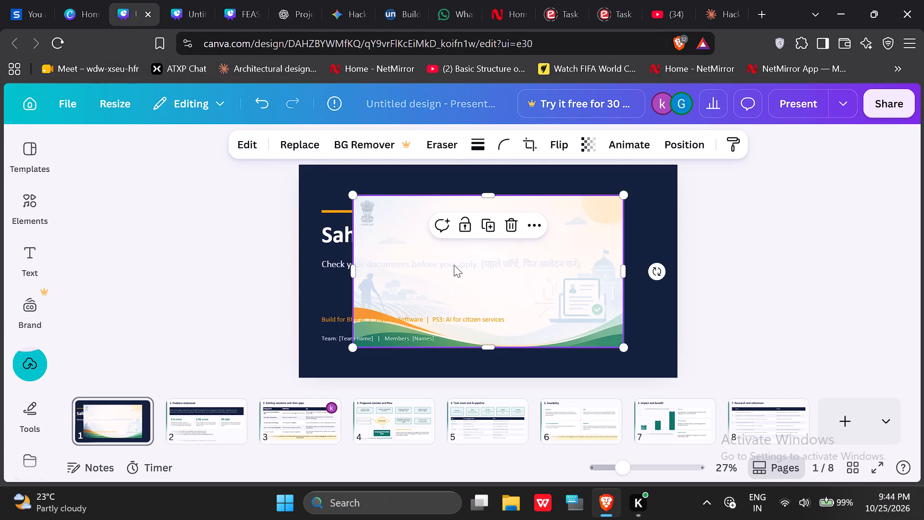
Send the pasted background image to the back, behind the title slide's text.
left_click(532, 221)
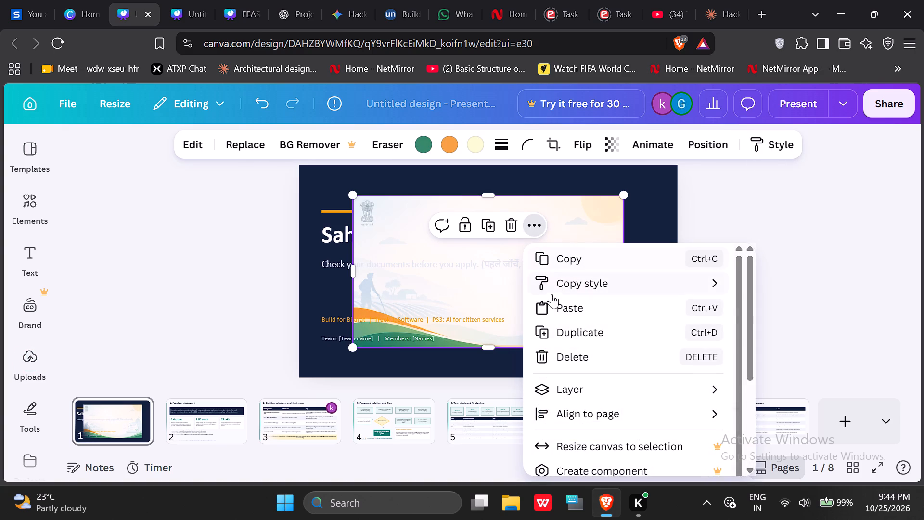
left_click(583, 383)
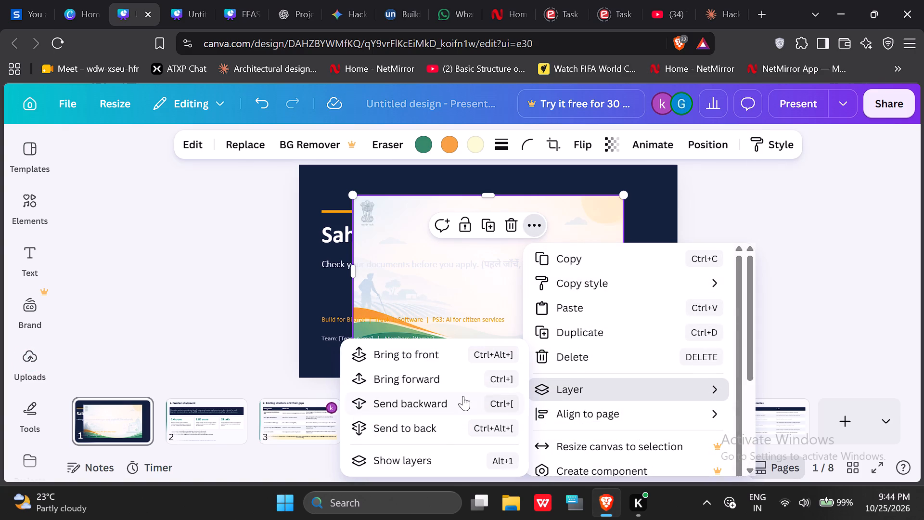
left_click(461, 426)
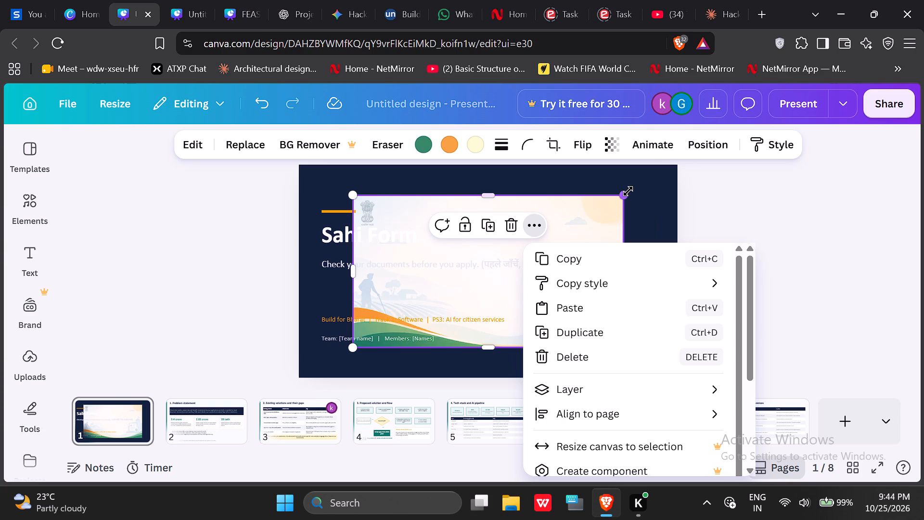
Enlarge the background image until it covers the whole title slide, and deselect it.
left_click_drag(628, 191, 681, 161)
left_click_drag(348, 346, 340, 370)
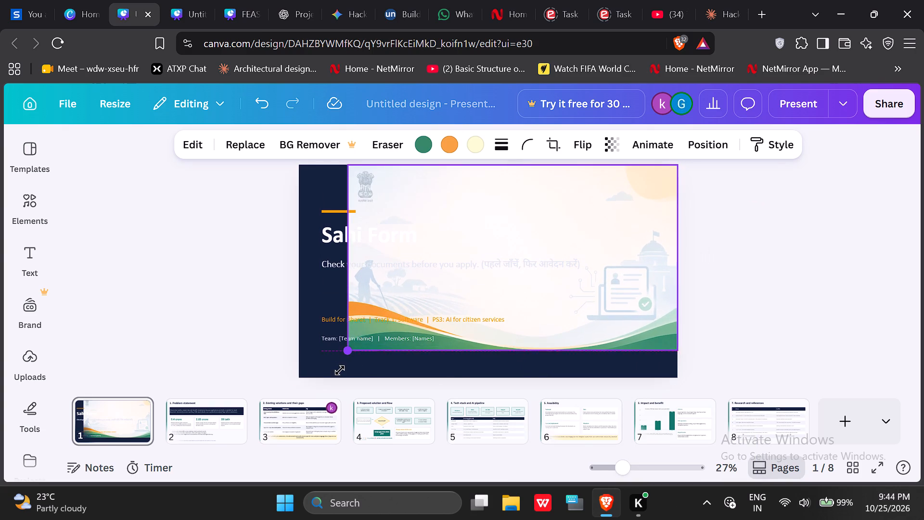
left_click_drag(340, 370, 311, 405)
left_click(252, 270)
Change the text colour of the "Sahi Form" heading to dark navy, keeping it bold.
left_click(343, 232)
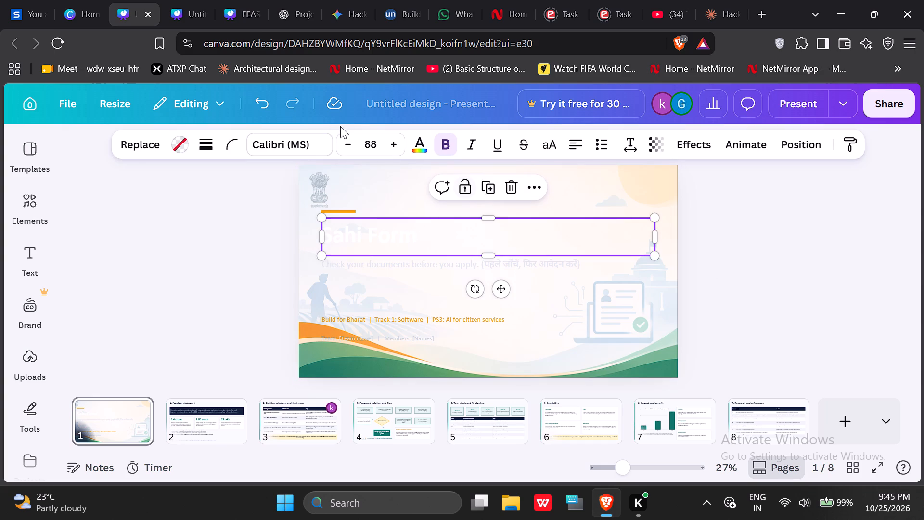
left_click(450, 143)
left_click(450, 143)
left_click(417, 144)
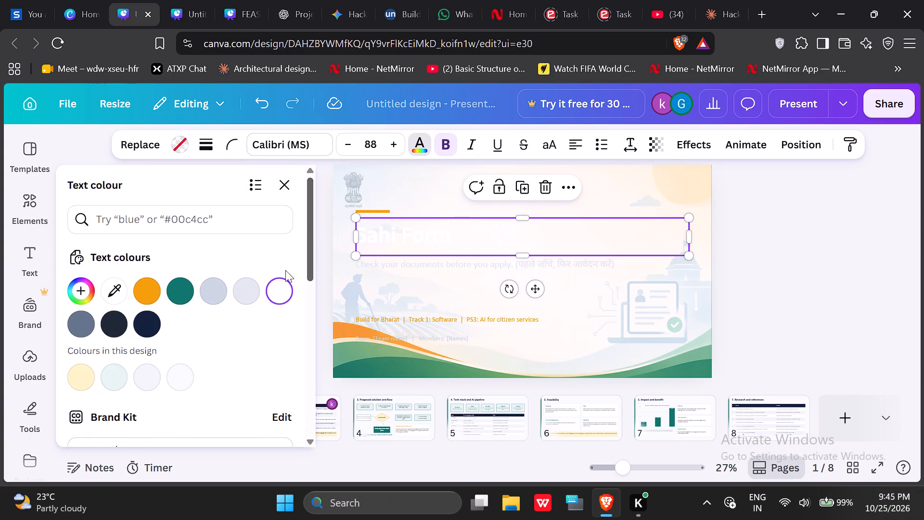
left_click(140, 325)
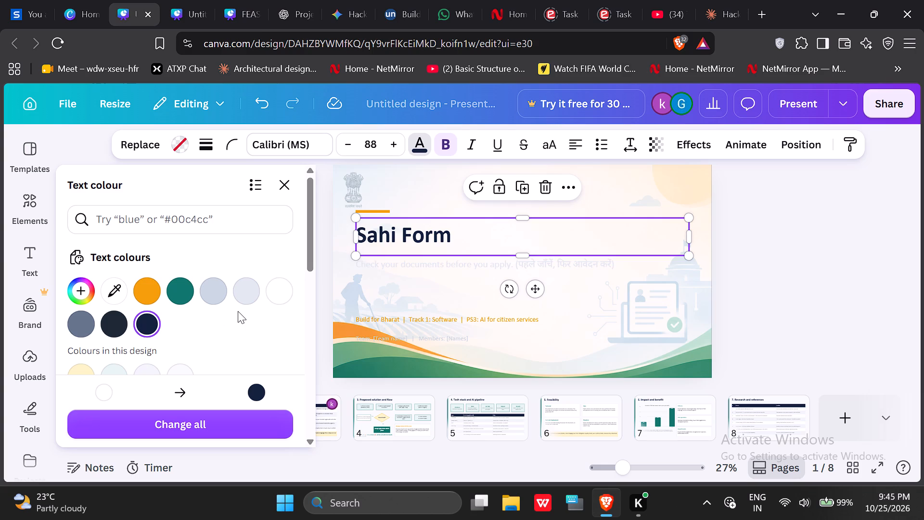
Change the text colour of the "Check your documents before you apply" subtitle to dark navy.
left_click(238, 311)
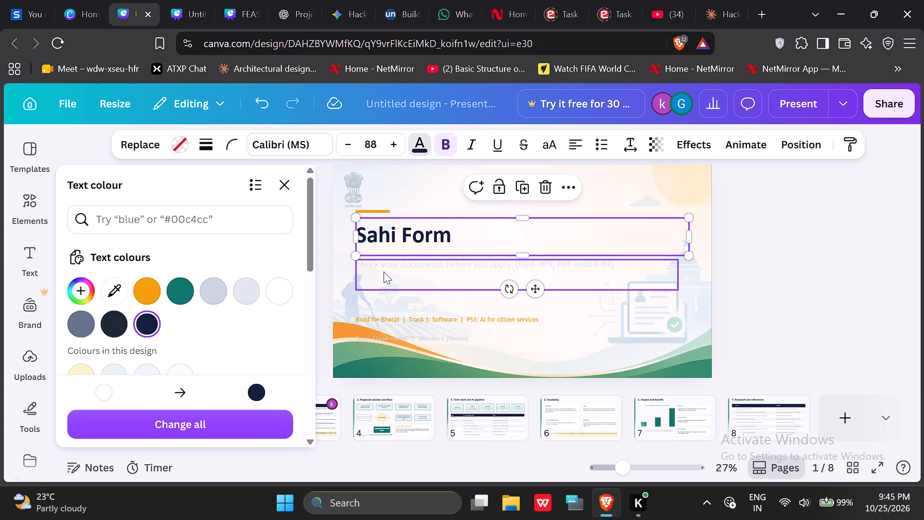
left_click(380, 274)
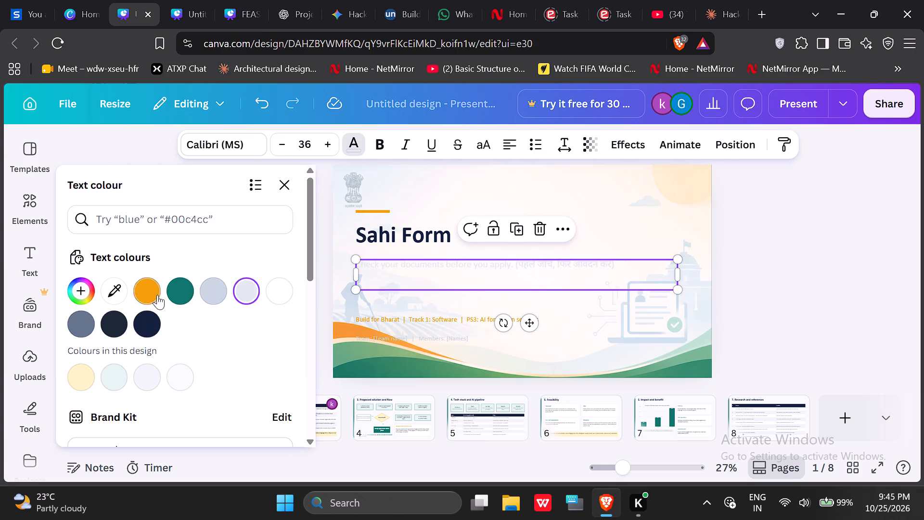
left_click(149, 317)
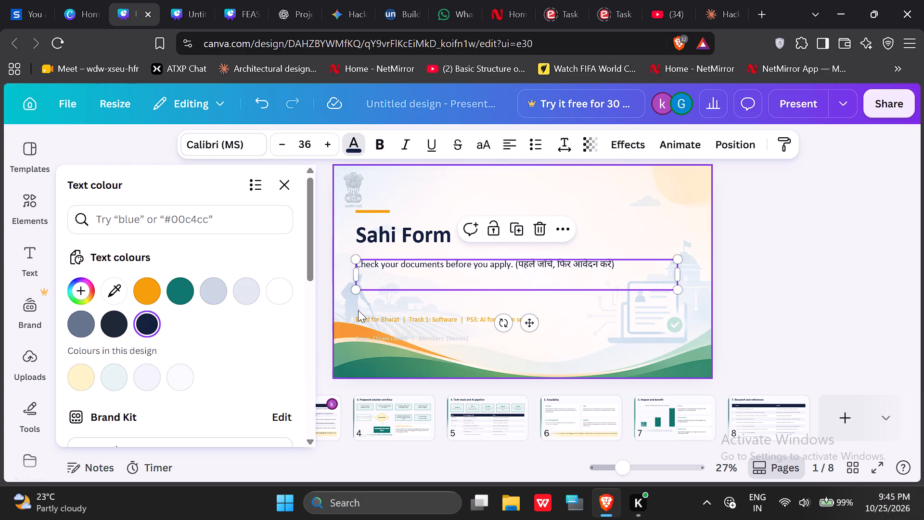
Make the orange "Build for Bharat | Track 1: Software | PS3" line bold.
left_click(376, 325)
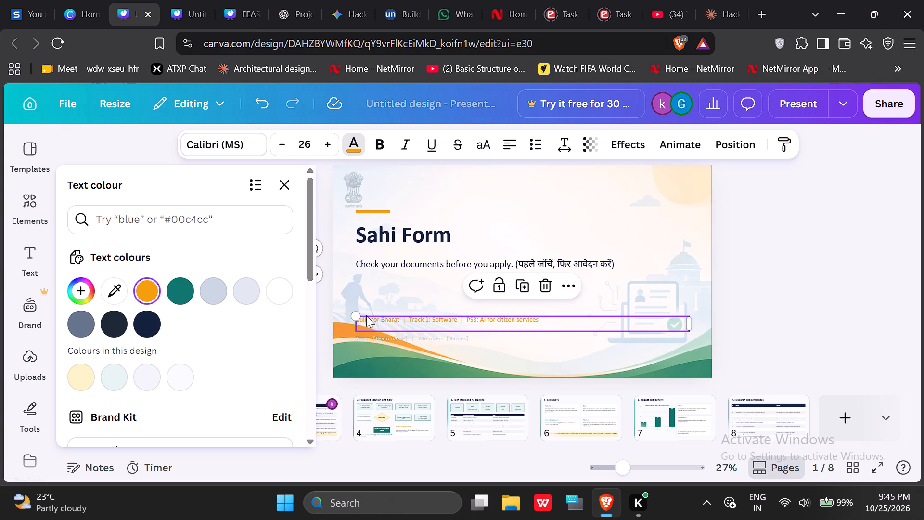
double_click(394, 317)
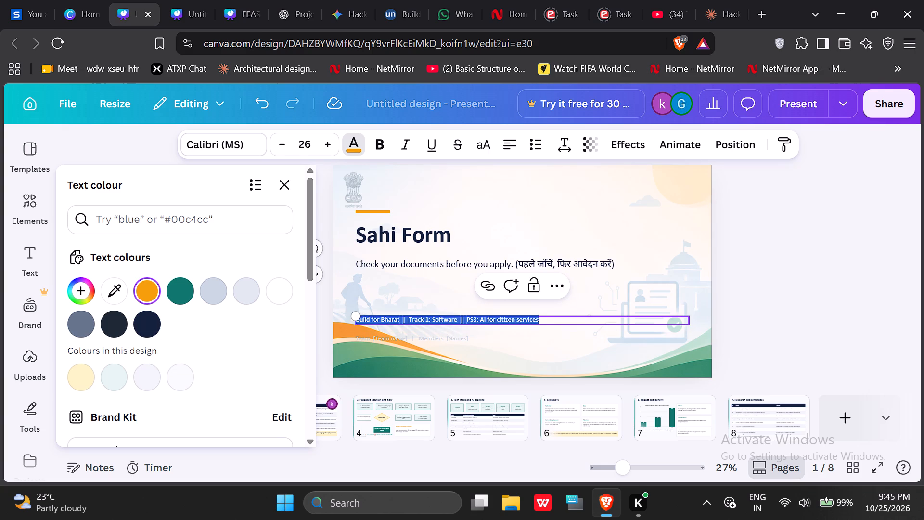
left_click(398, 319)
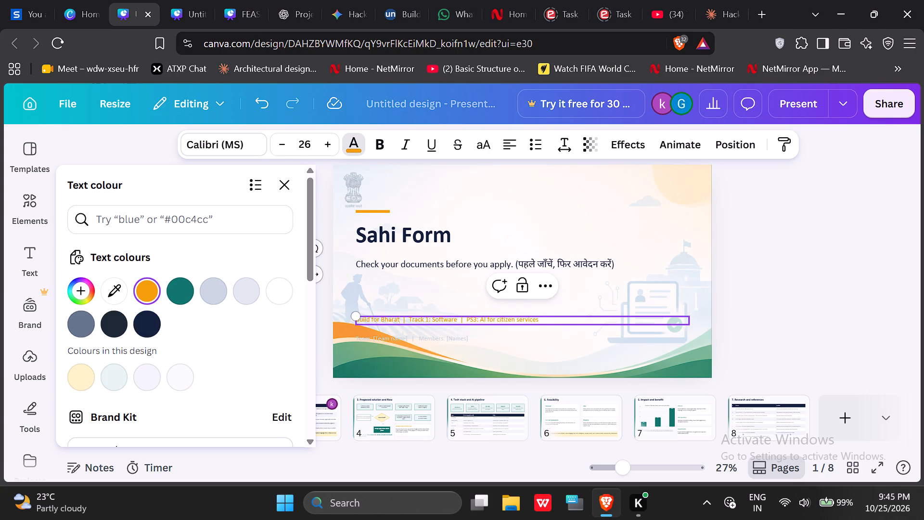
left_click(401, 342)
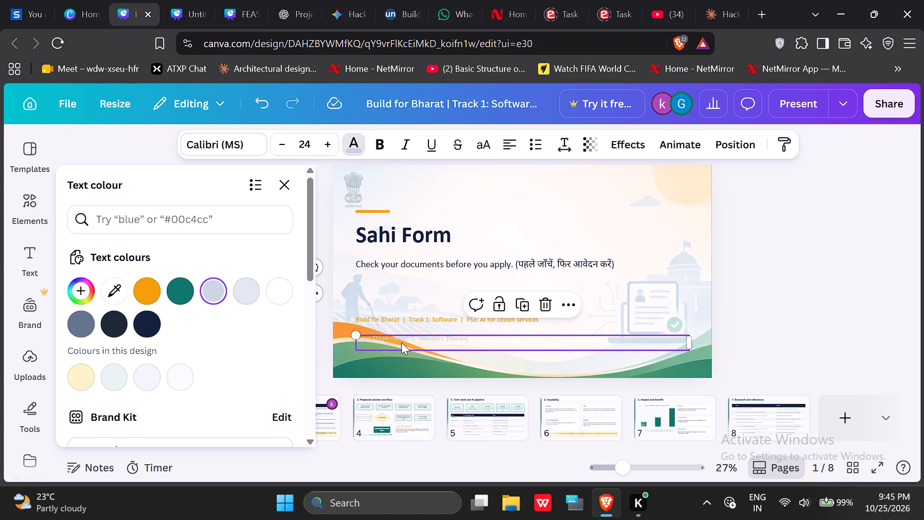
left_click(401, 322)
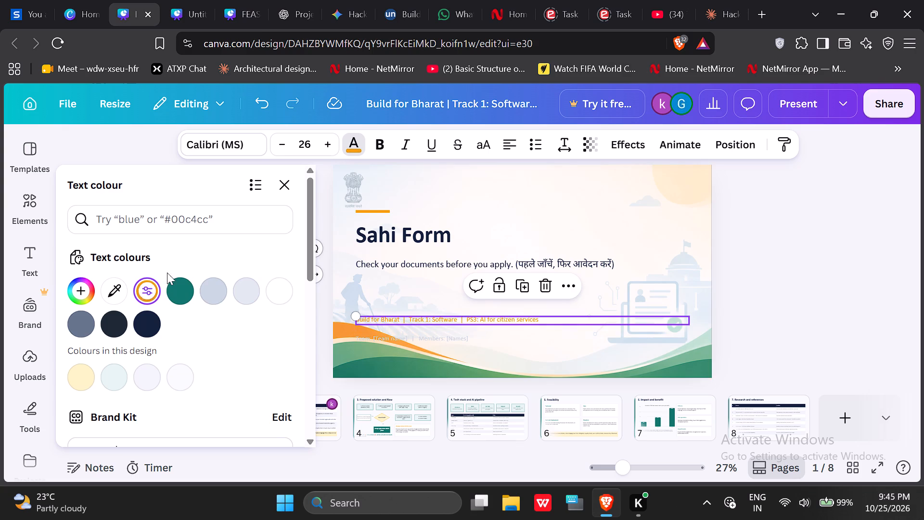
left_click(372, 145)
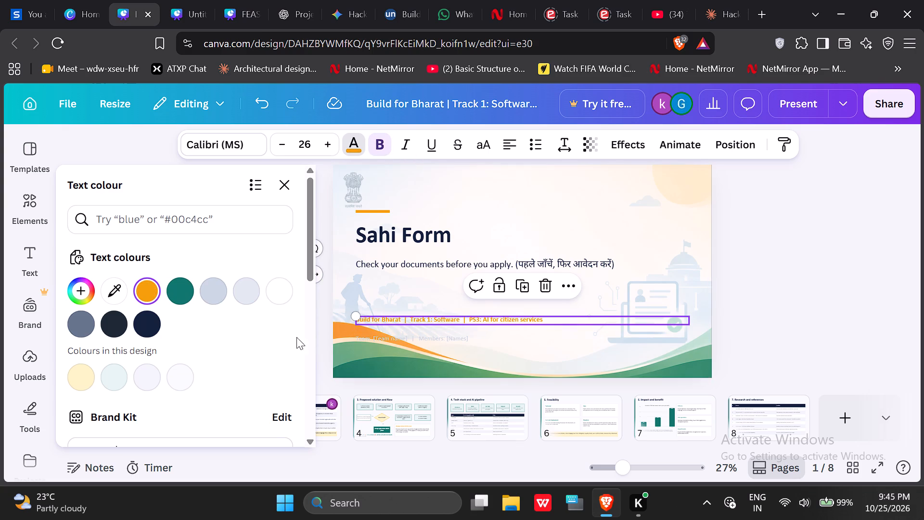
left_click(289, 340)
Change the text colour of the Team and Members line to dark navy, and deselect everything on the slide.
left_click(381, 334)
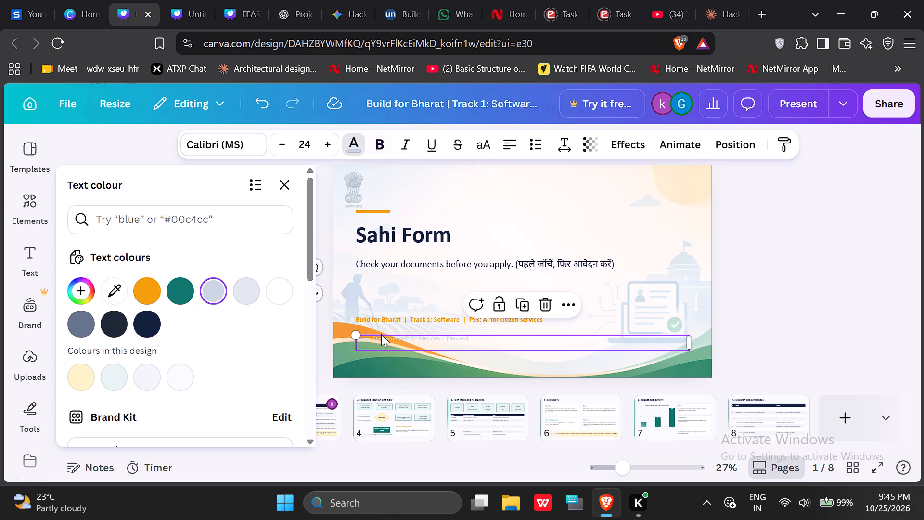
left_click(148, 327)
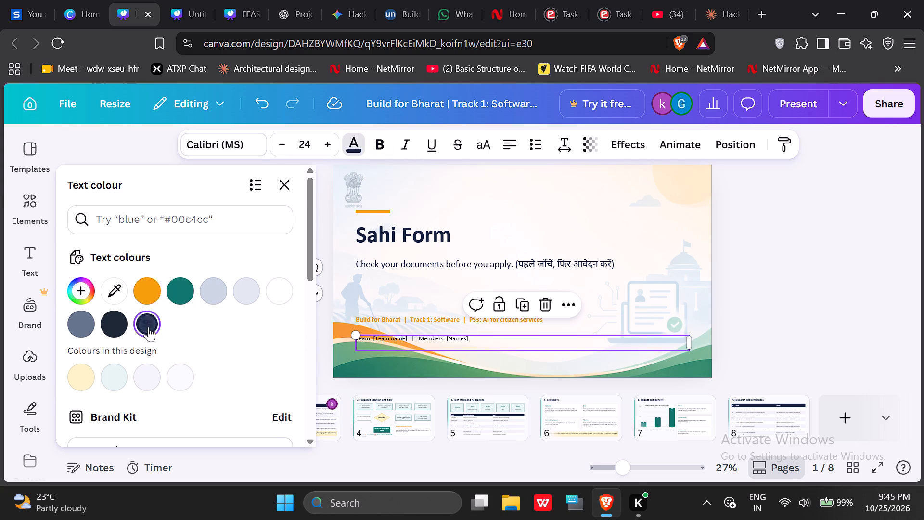
left_click(222, 312)
left_click(403, 291)
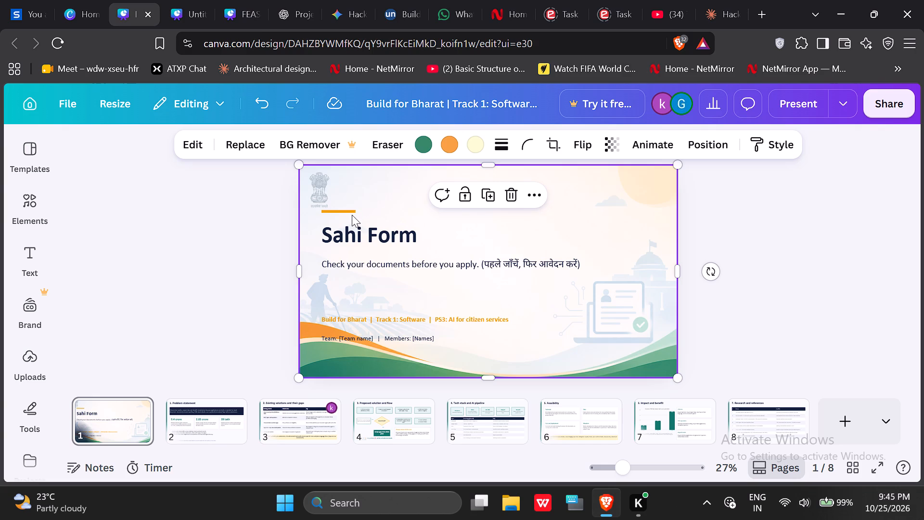
left_click(756, 322)
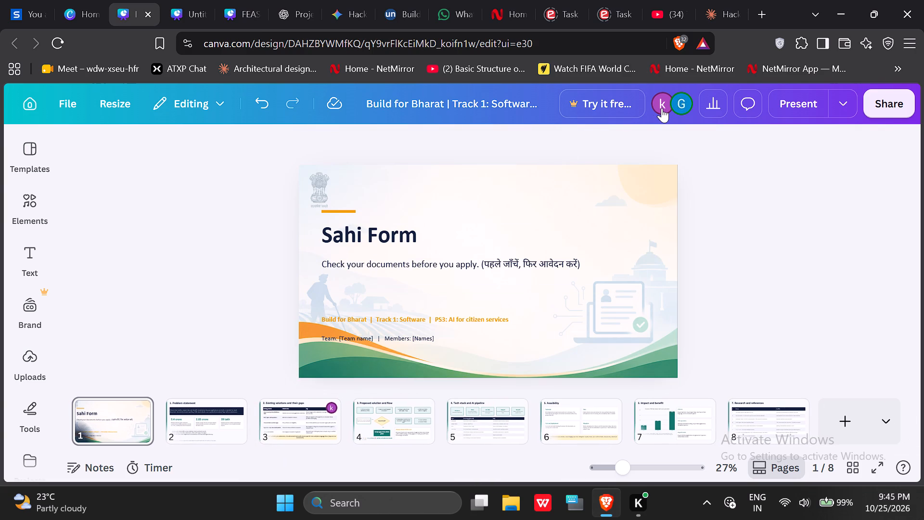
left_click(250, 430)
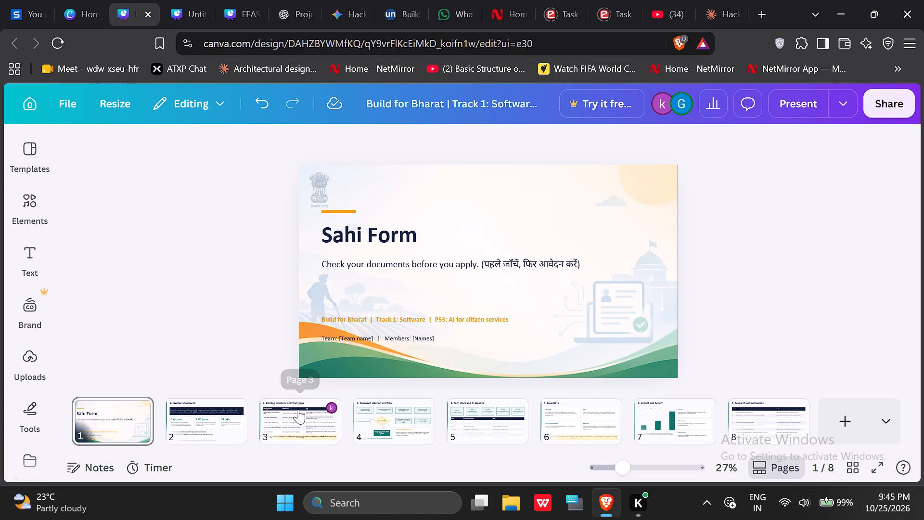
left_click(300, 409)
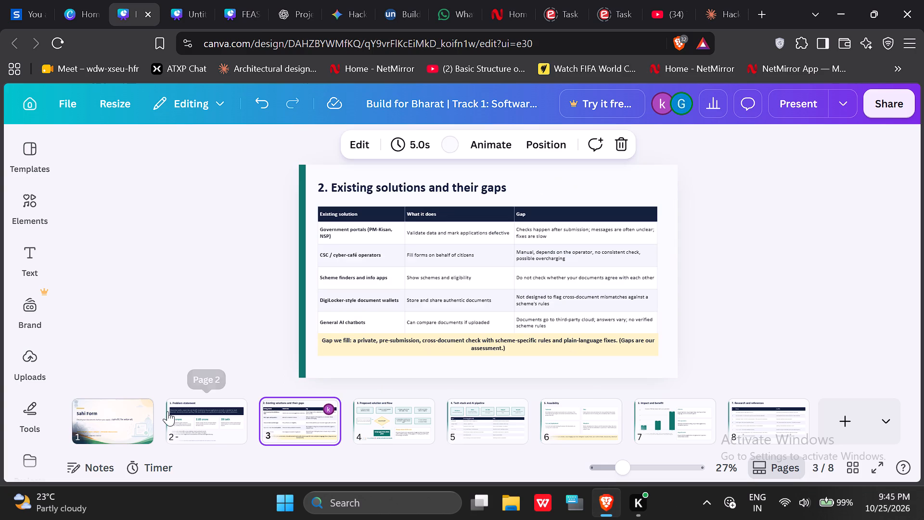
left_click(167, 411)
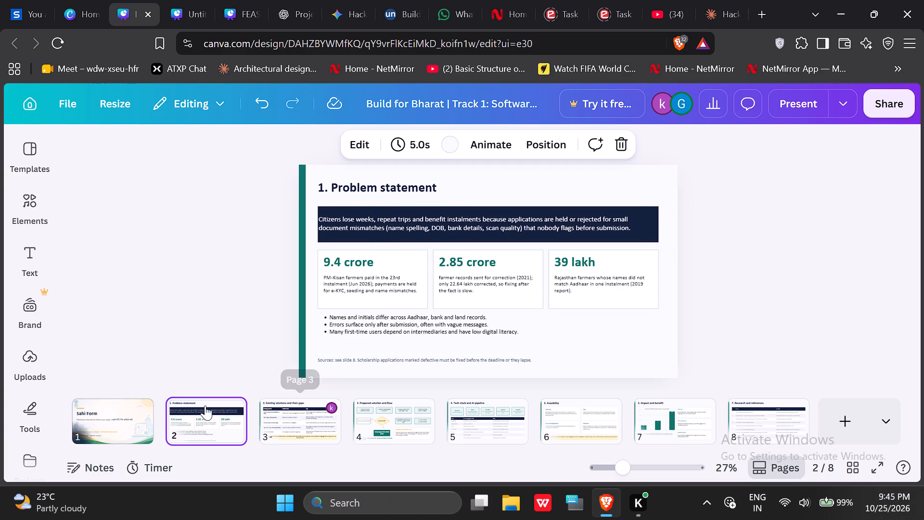
On the title slide, replace the "[Team name]" placeholder with the team name LetUsCook.
left_click(119, 423)
double_click(352, 342)
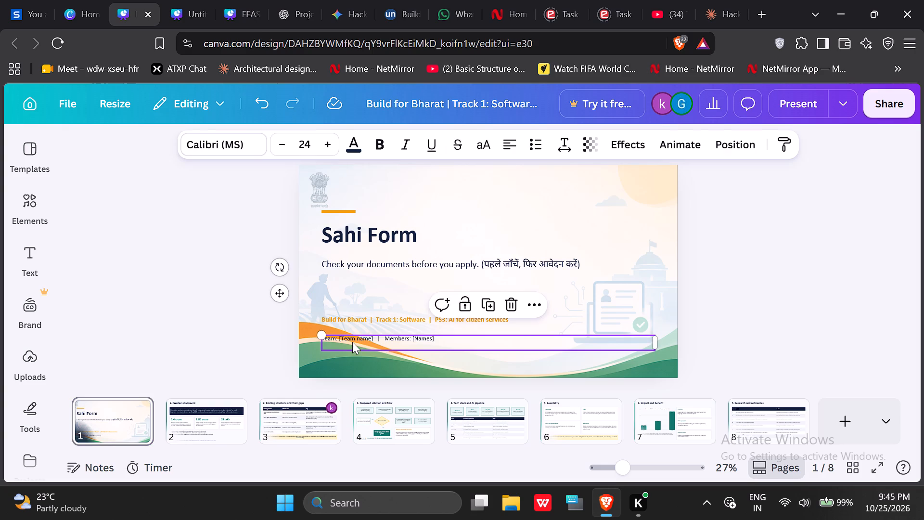
left_click(376, 340)
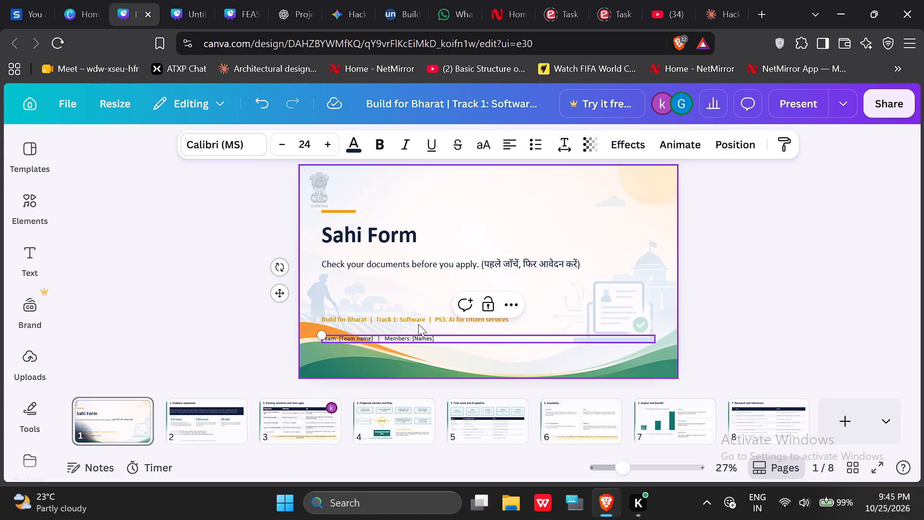
key("BackSpace")
key("BackSpace")
key("BackSpace")
key("BackSpace")
key("BackSpace")
key("BackSpace")
key("BackSpace")
key("BackSpace")
key("BackSpace")
key("BackSpace")
key("BackSpace")
key("BackSpace")
key("BackSpace")
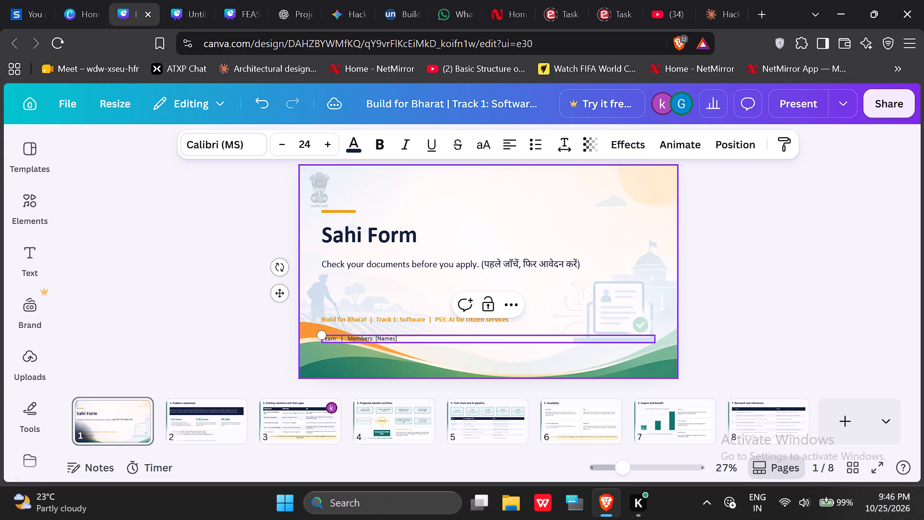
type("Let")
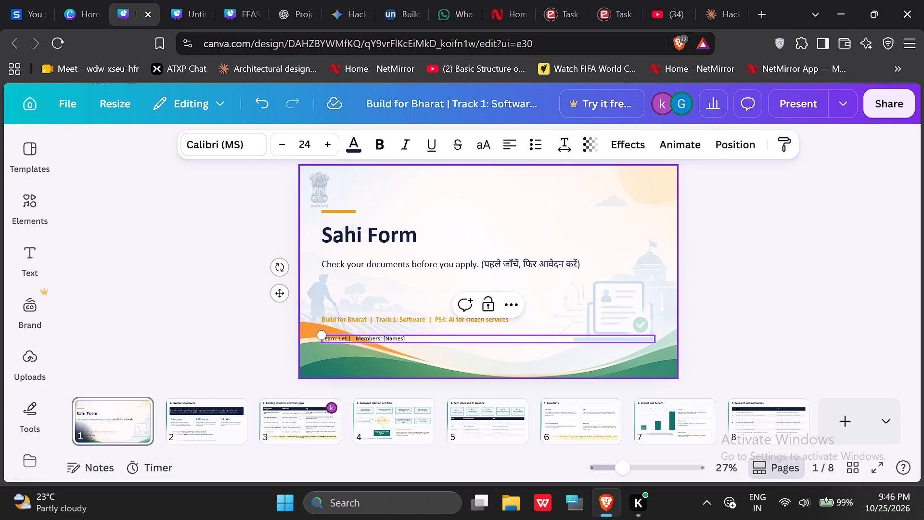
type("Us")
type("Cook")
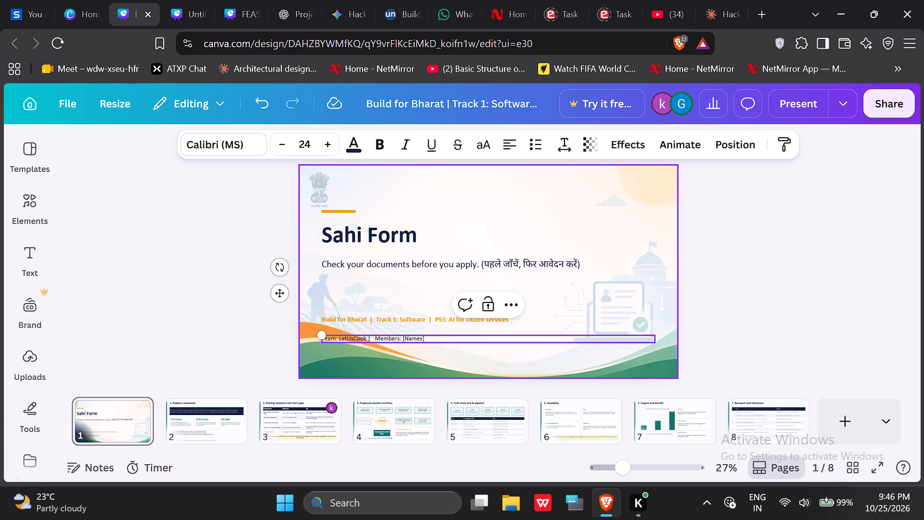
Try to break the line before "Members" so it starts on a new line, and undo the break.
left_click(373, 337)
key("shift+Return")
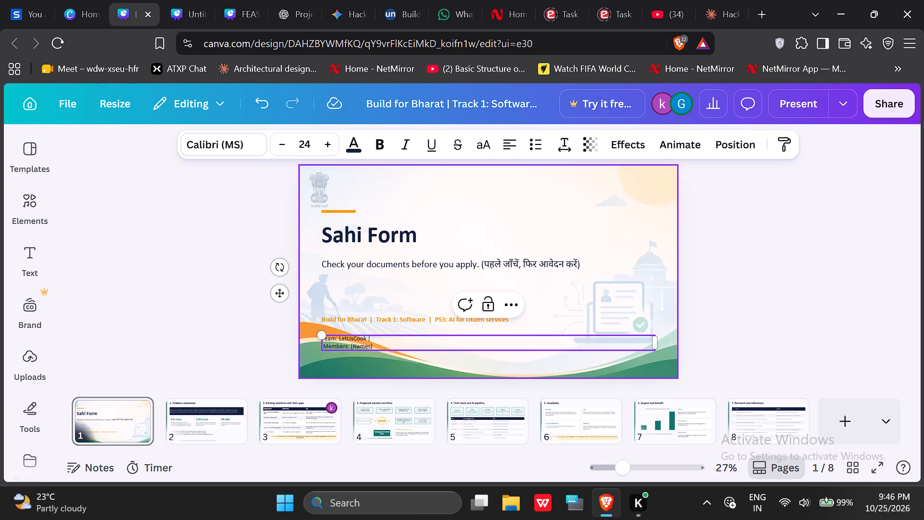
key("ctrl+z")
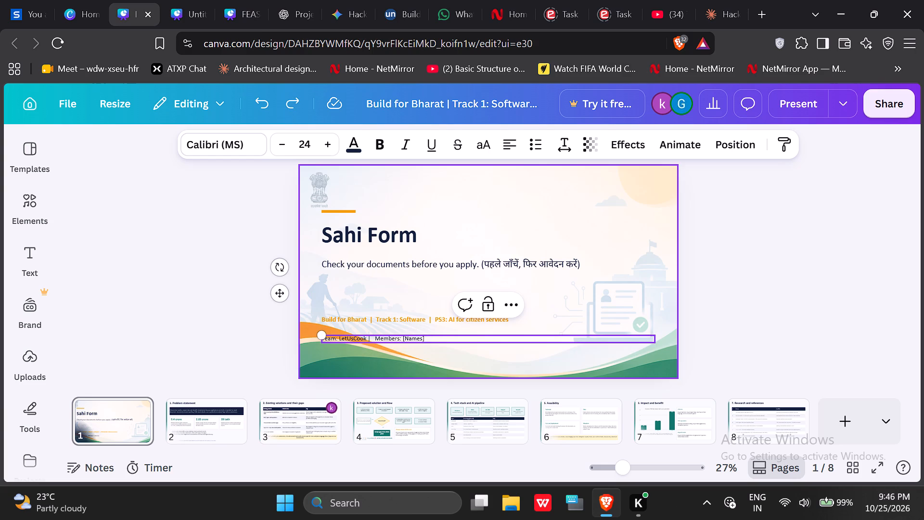
Delete the "[Names]" placeholder after "Members:" on the title slide.
left_click(422, 339)
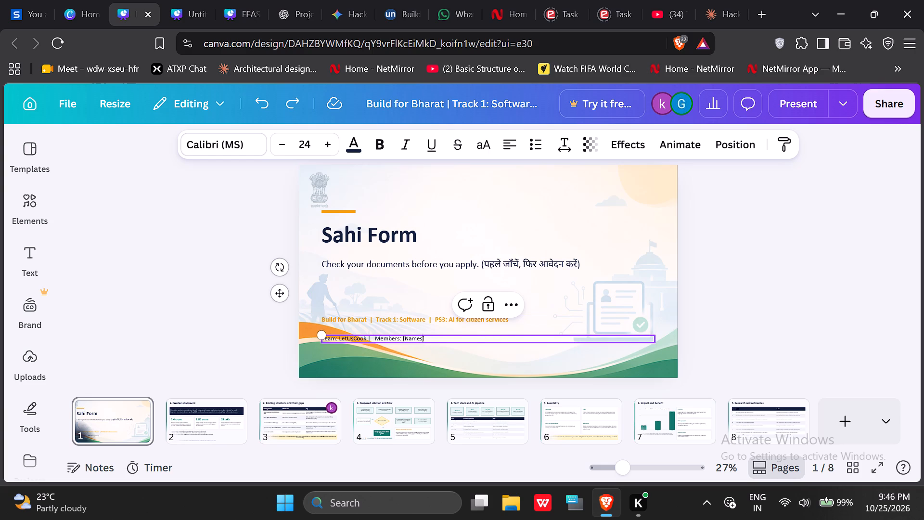
key("Right")
key("BackSpace")
key("BackSpace")
key("BackSpace")
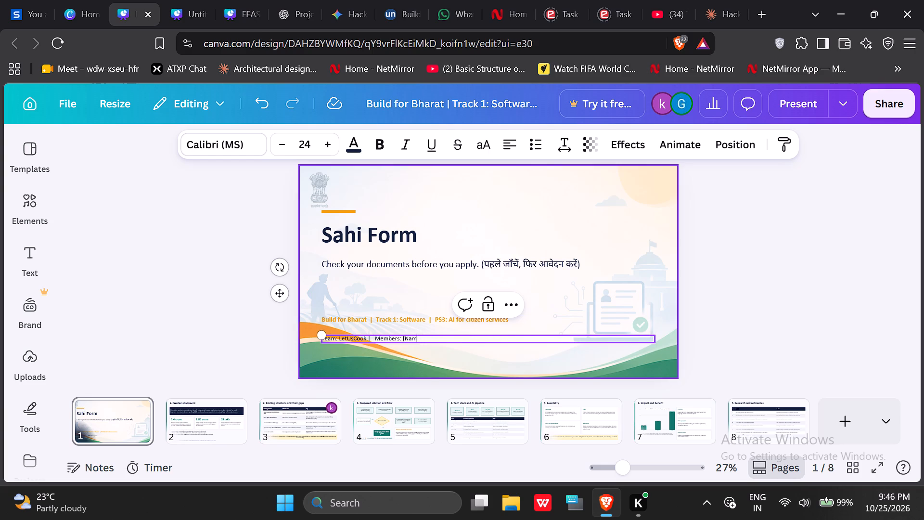
key("BackSpace")
key("BackSpace")
key("BackSpace")
key("BackSpace")
Move "Members:" onto its own line below the team name and remove an extra space before it.
key("Left")
key("Left")
key("Left")
key("Left")
key("Left")
key("Left")
key("Left")
key("Left")
key("Left")
key("Left")
key("Left")
key("Left")
key("Left")
key("Left")
key("Left")
key("Right")
key("Right")
key("Right")
key("shift+Return")
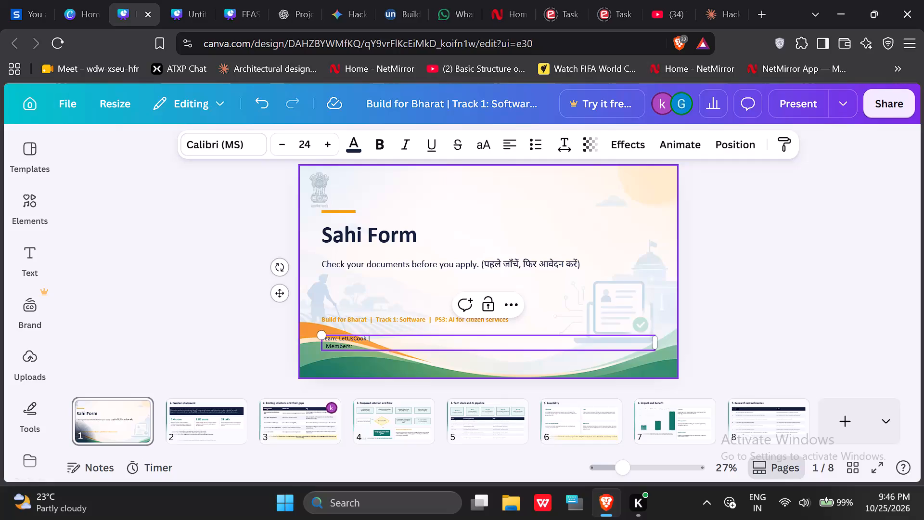
key("Right")
key("Right")
key("Right")
key("BackSpace")
Enter the first team member's full name after "Members:".
key("Right")
key("Right")
key("Right")
key("Right")
key("Right")
key("Right")
key("Right")
key("Right")
key("Right")
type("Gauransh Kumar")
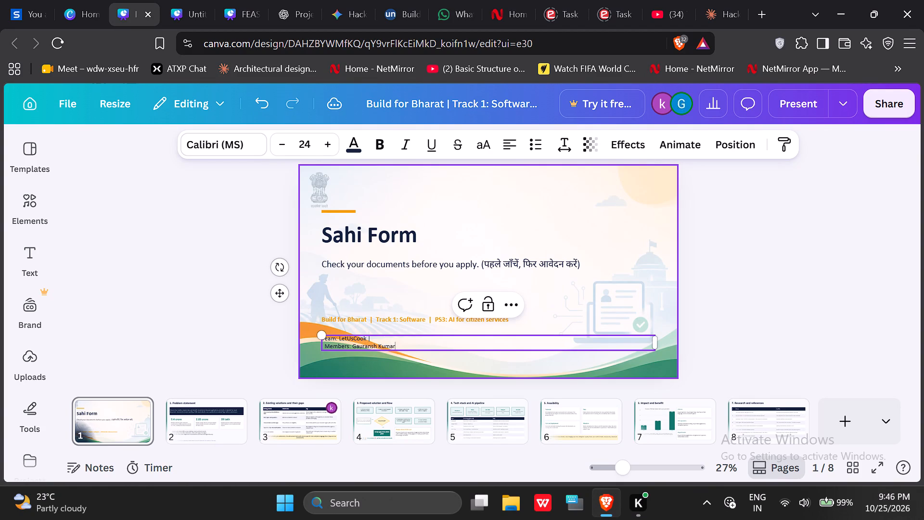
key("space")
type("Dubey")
Insert a blank line between the team name line and the "Members:" line on the title slide.
left_click(324, 346)
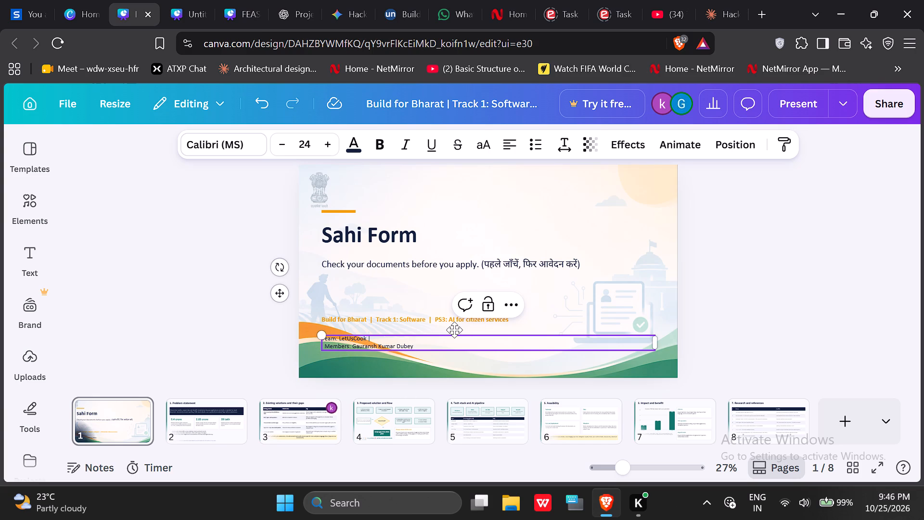
key("shift+Return")
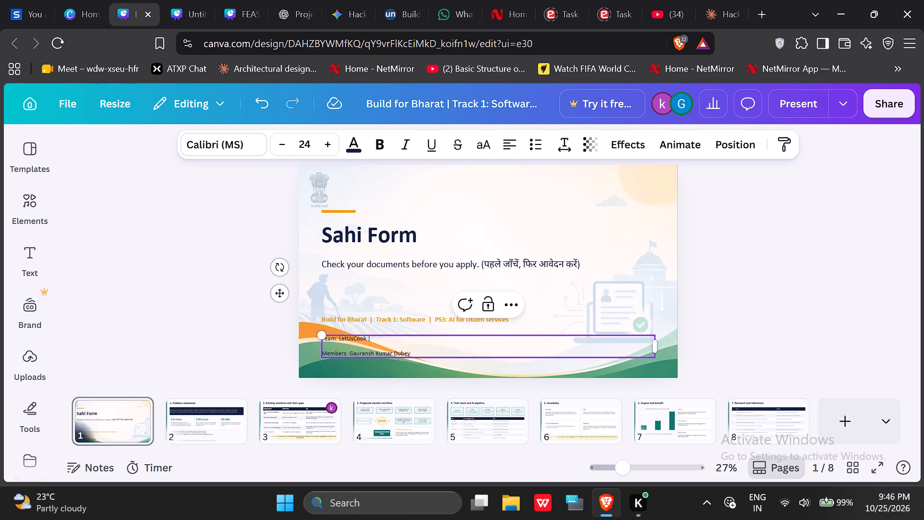
Move the first member's name onto its own line below "Members:", keeping the colon after the heading.
key("Right")
key("Right")
key("Right")
key("Right")
key("Right")
key("Right")
key("Right")
key("Right")
key("BackSpace")
key("shift+Return")
key("Right")
key("Right")
key("Right")
key("Right")
key("Right")
key("Right")
key("Right")
key("Right")
key("Right")
key("Right")
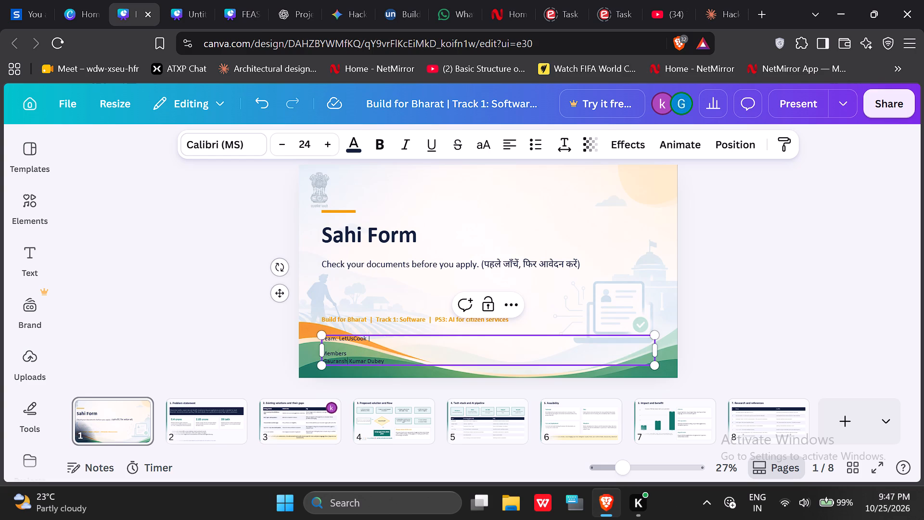
key("Up")
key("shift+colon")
Add the members "Khushi" and "Jiya" on separate lines below the first member's name.
left_click(406, 358)
key("shift+Return")
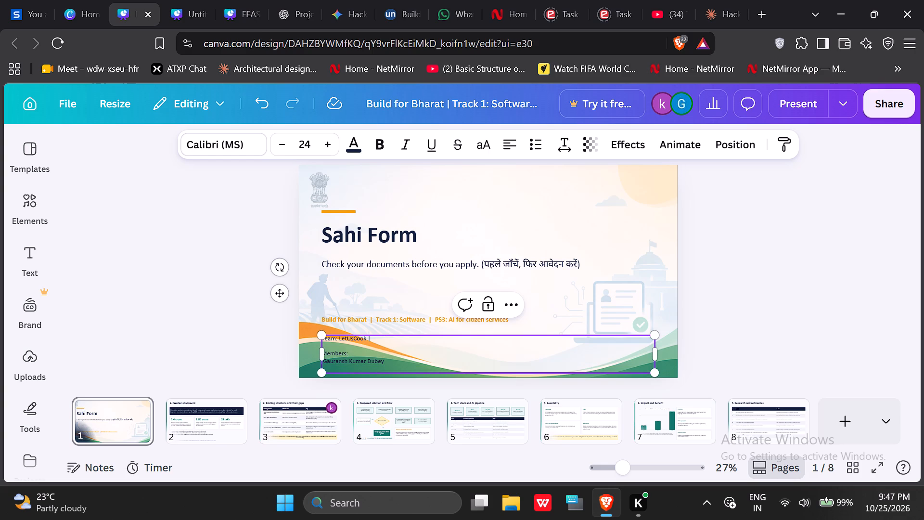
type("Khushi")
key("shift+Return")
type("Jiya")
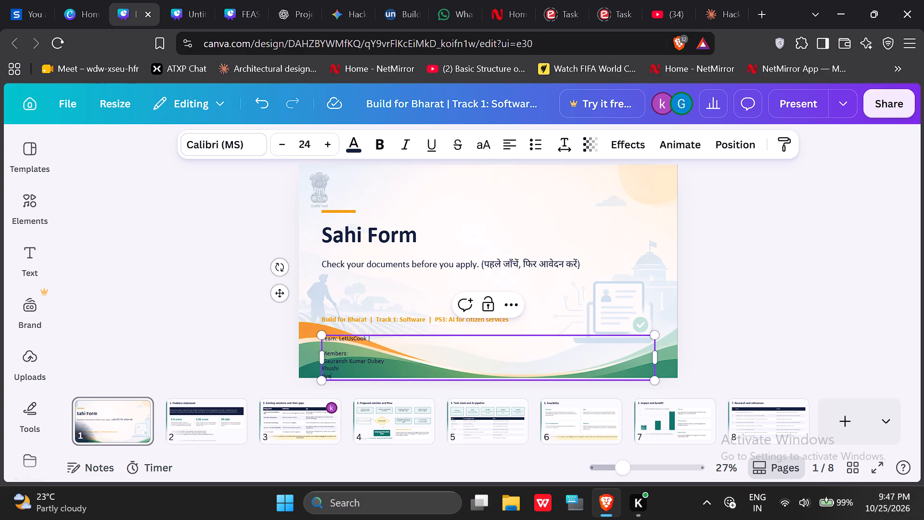
Move the team and members text box up slightly so all its lines fit within the slide.
left_click(346, 383)
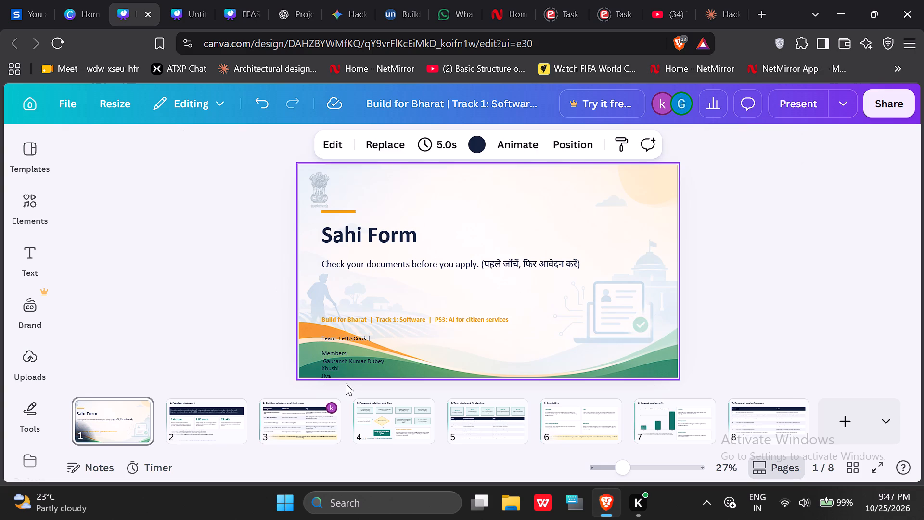
left_click(339, 376)
left_click_drag(339, 367, 340, 354)
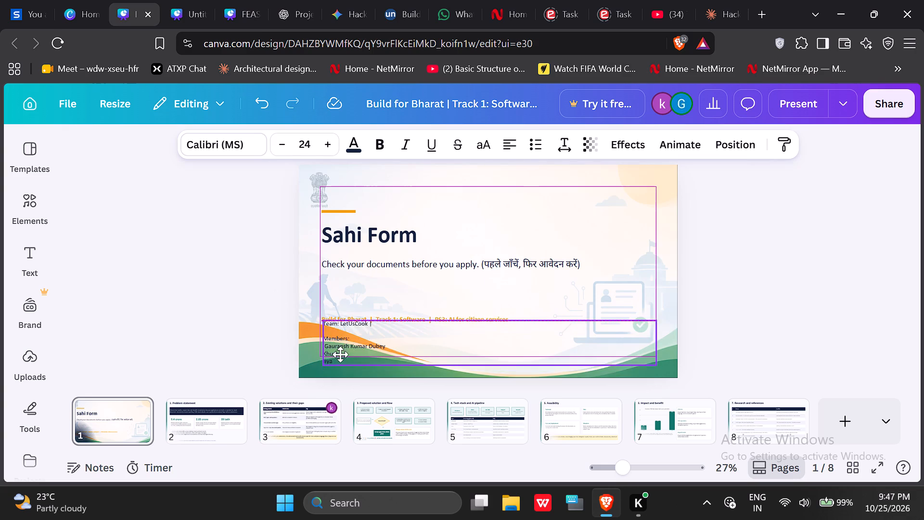
left_click_drag(340, 354, 340, 361)
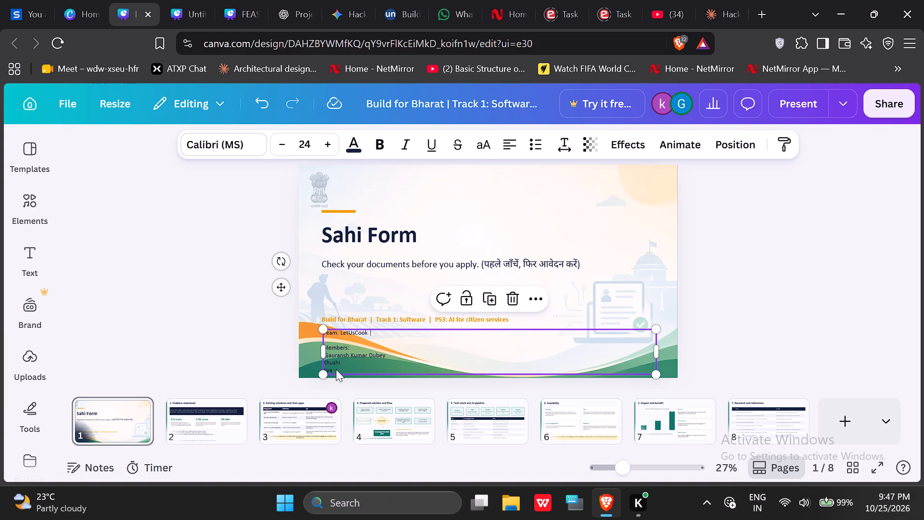
Make all the text in the team and members box bold.
left_click(336, 369)
left_click_drag(335, 369, 323, 336)
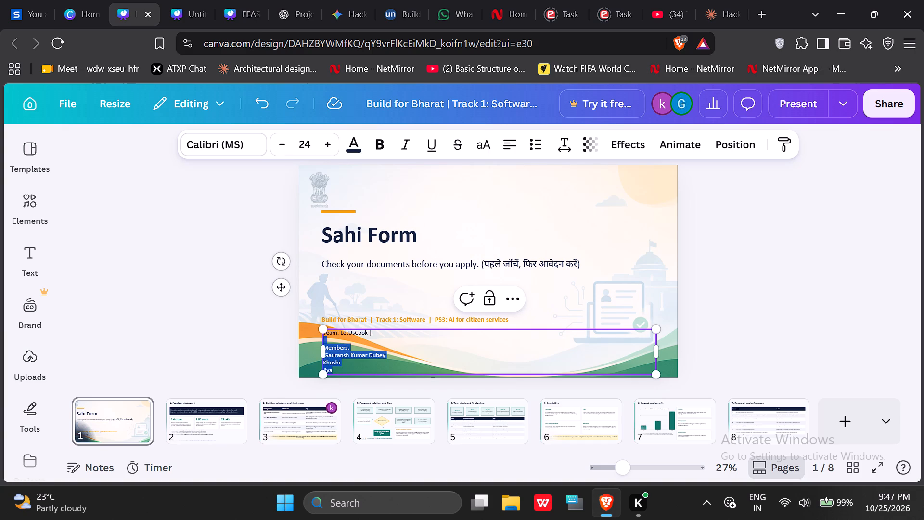
left_click_drag(323, 336, 321, 330)
left_click(376, 145)
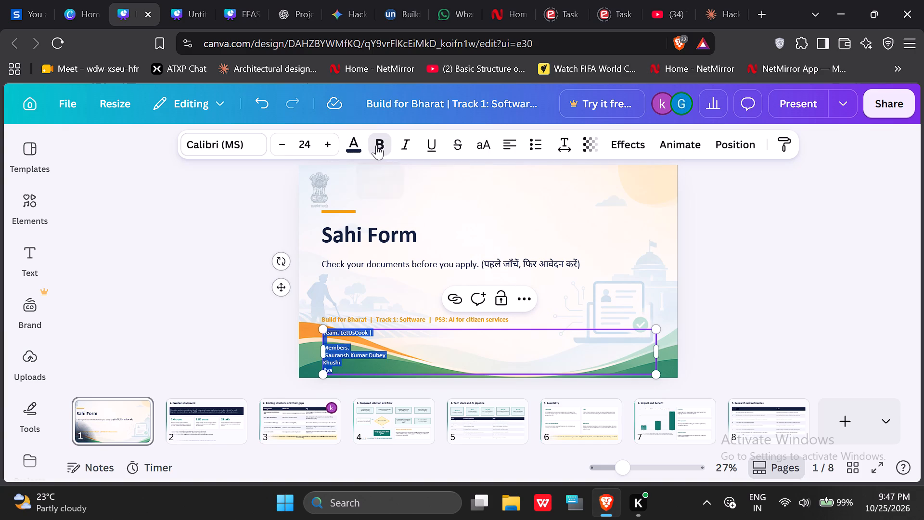
left_click(344, 367)
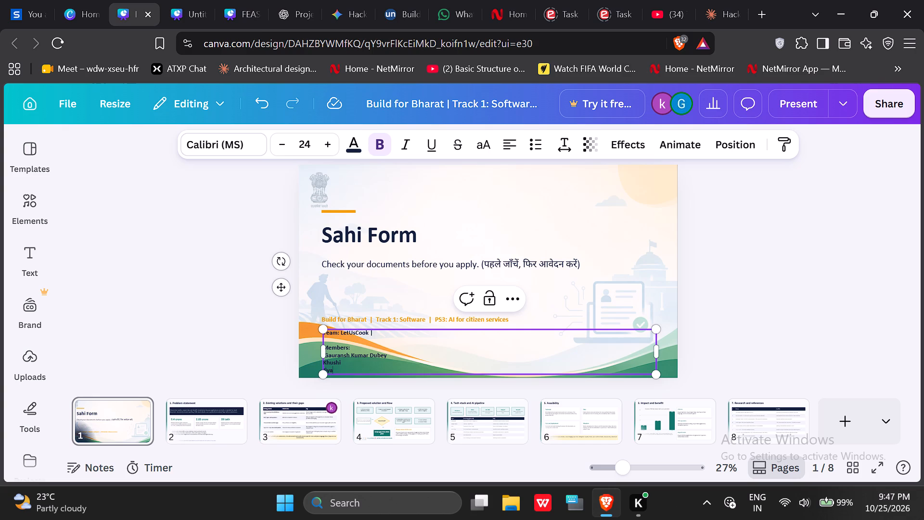
Reposition the team and members text box just below the orange "Build for Bharat" line, aligned with its left edge.
left_click(280, 354)
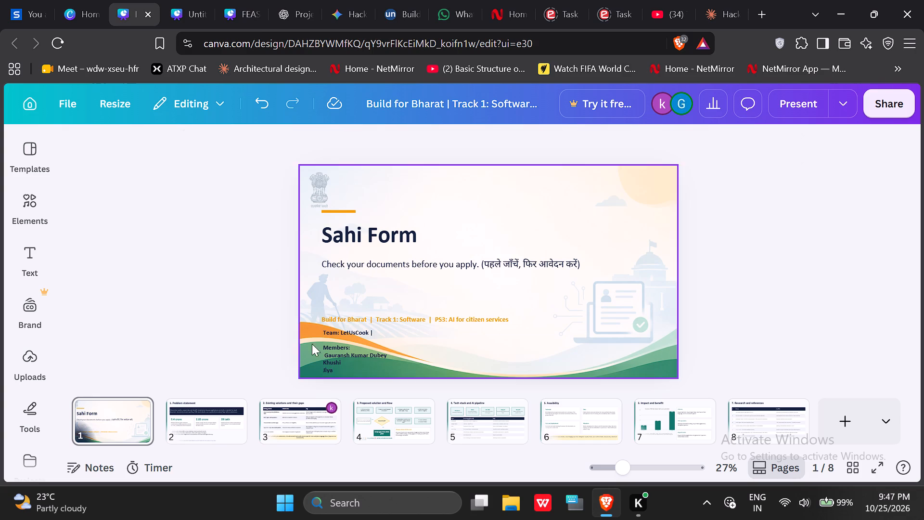
left_click_drag(343, 359, 346, 355)
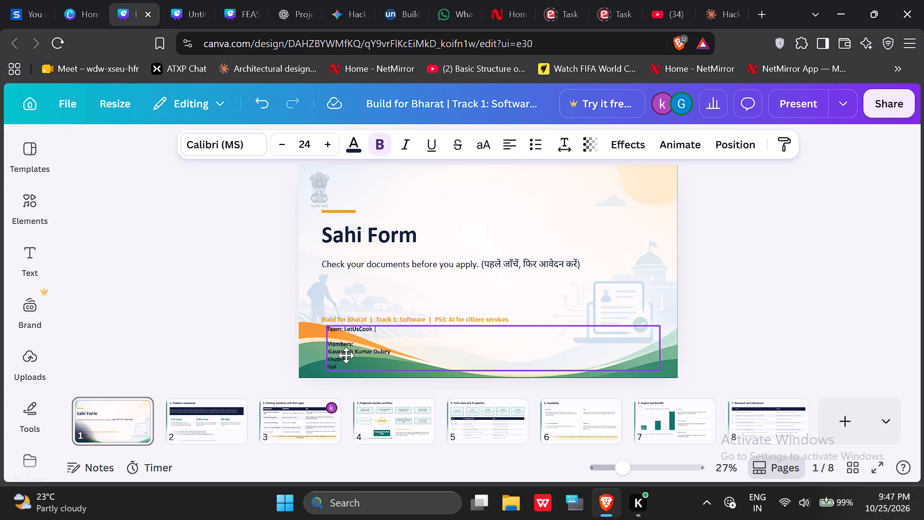
left_click_drag(346, 355, 340, 356)
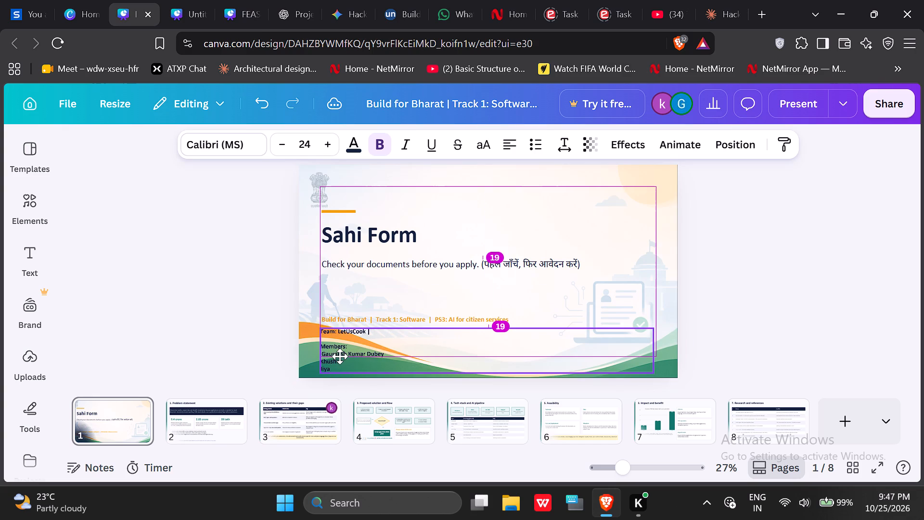
left_click_drag(340, 356, 340, 352)
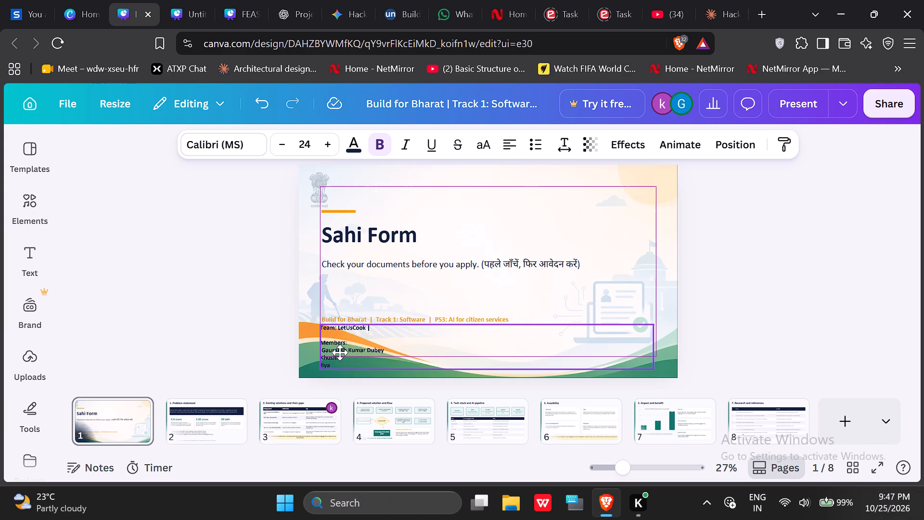
left_click_drag(340, 352, 341, 354)
left_click(259, 344)
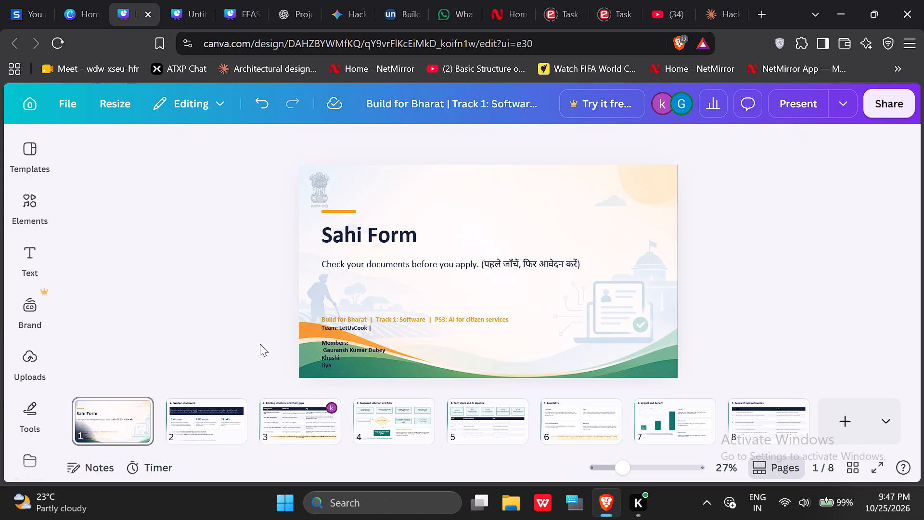
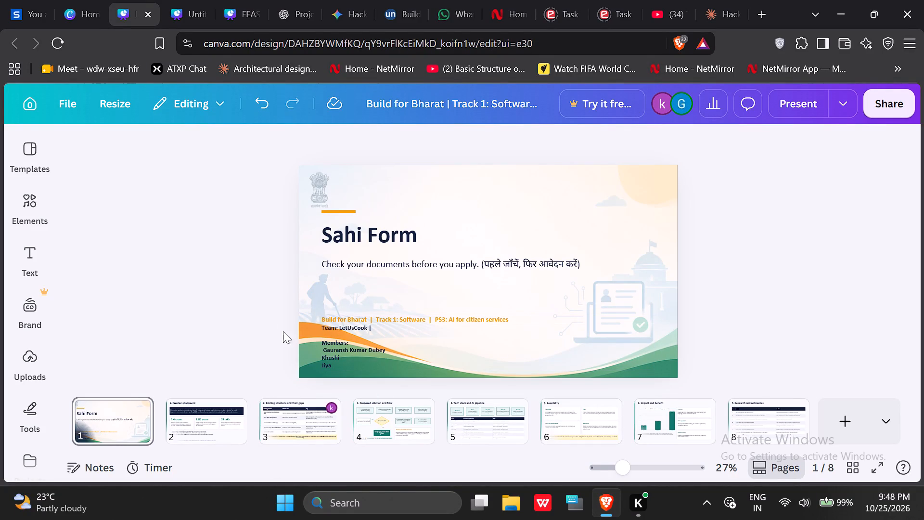
Move the "Sahi Form" title up slightly so it sits just beneath the short orange accent bar.
left_click(341, 210)
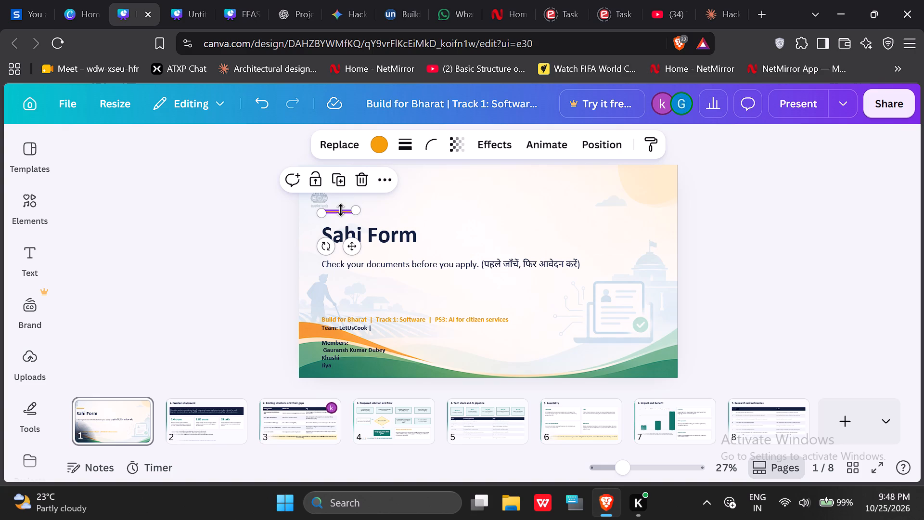
left_click(252, 235)
left_click_drag(359, 235, 357, 227)
left_click(253, 246)
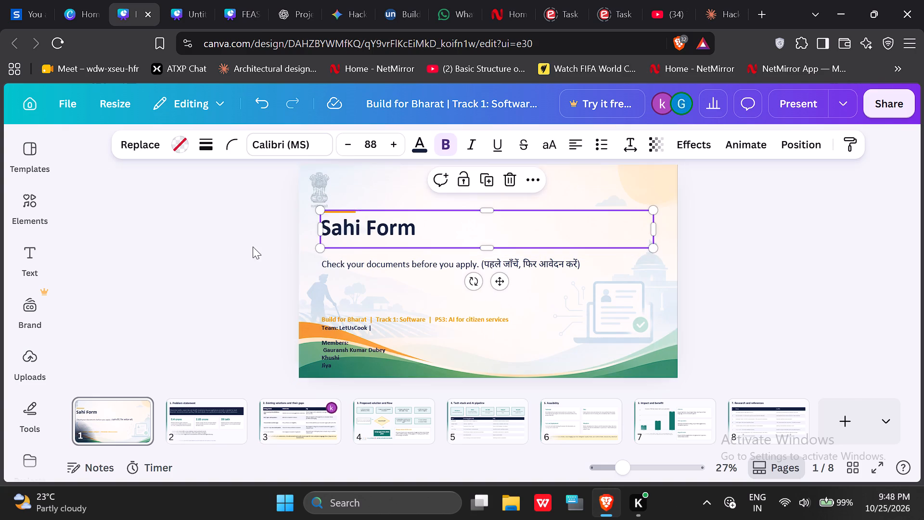
Move the "Check your documents before you apply" tagline up closer to the title, keeping its left alignment.
left_click(346, 260)
left_click_drag(347, 266, 348, 264)
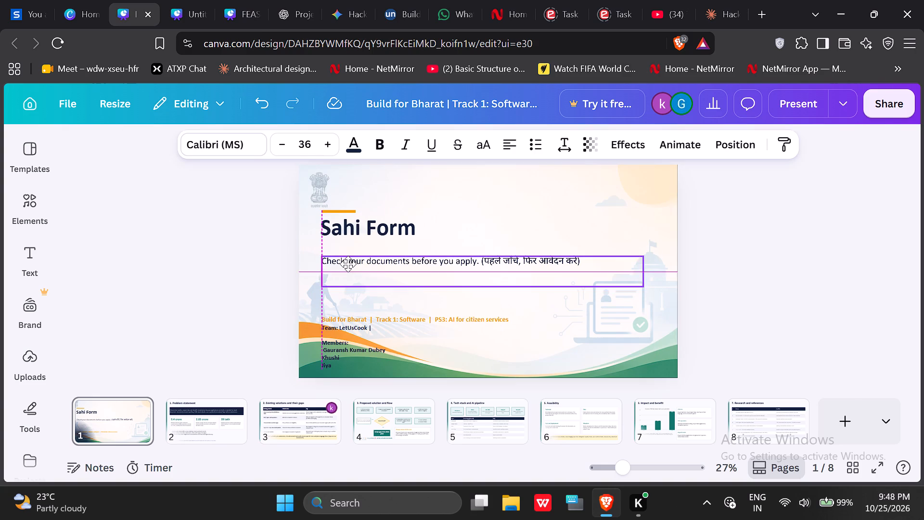
left_click_drag(348, 264, 348, 259)
left_click(250, 268)
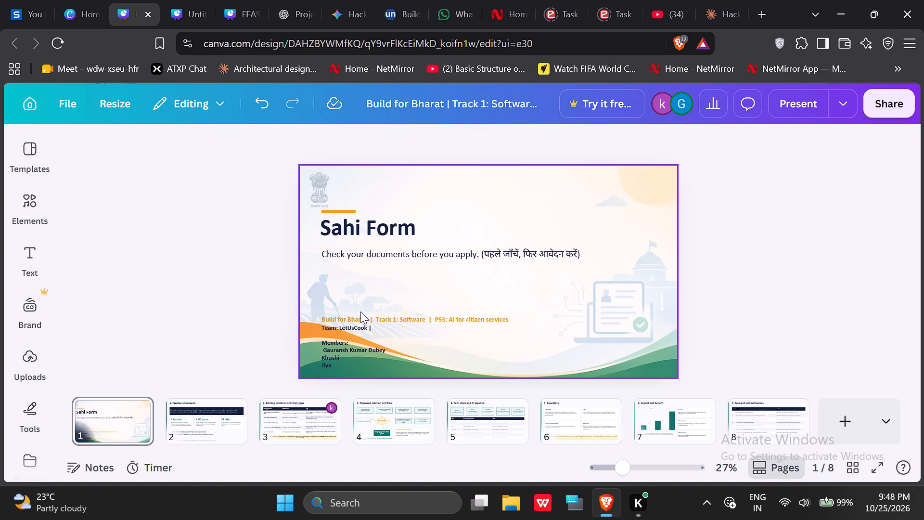
Shift the orange "Build for Bharat" line and the team and members text box up slightly, leaving a small gap between them.
left_click_drag(362, 316, 362, 307)
left_click(349, 335)
left_click_drag(350, 337, 350, 338)
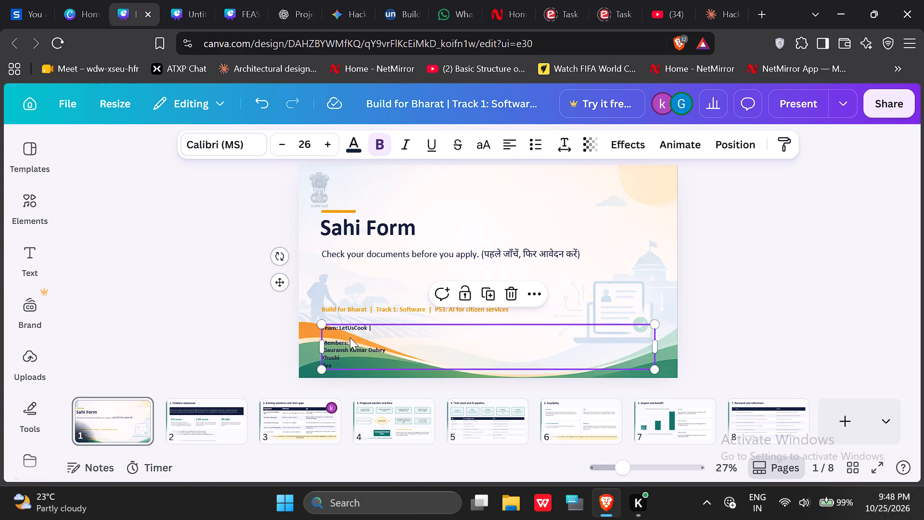
left_click_drag(350, 338, 350, 332)
left_click(252, 334)
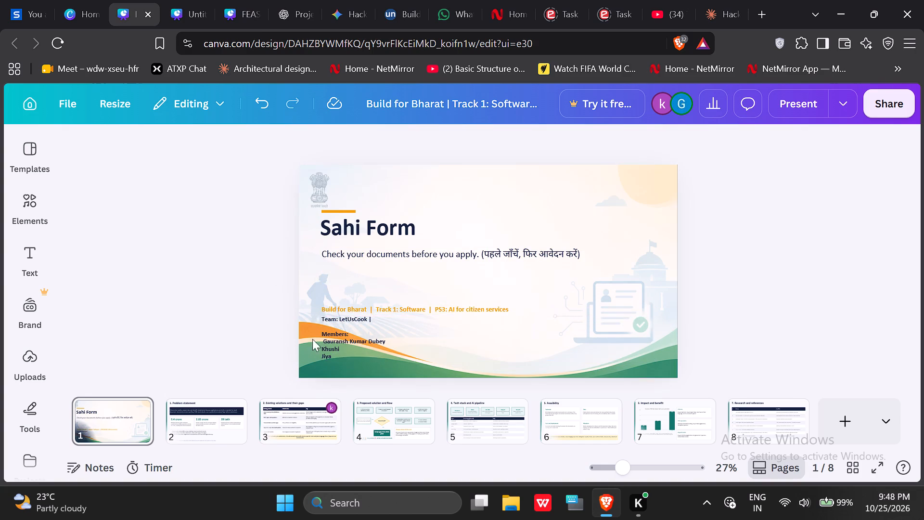
left_click_drag(447, 339, 447, 344)
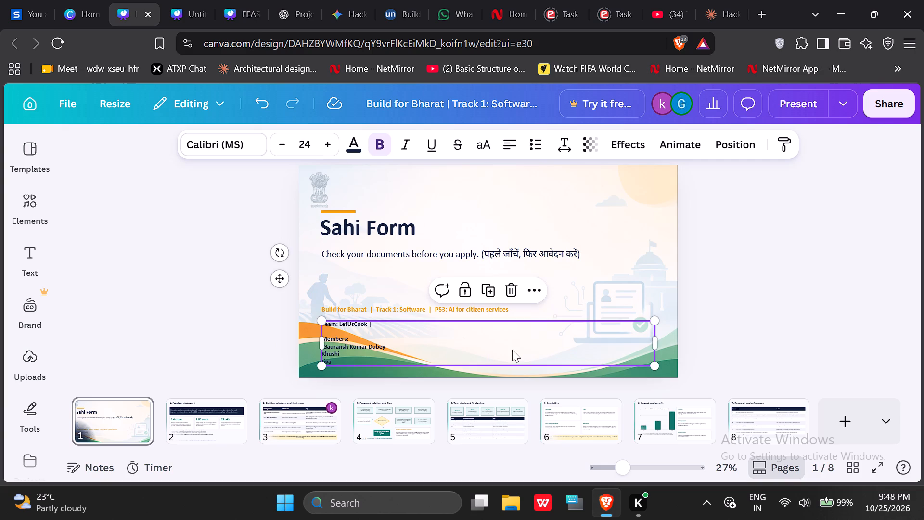
Enlarge the team and members text box proportionally until its font size is about 27.7.
left_click_drag(654, 366, 673, 374)
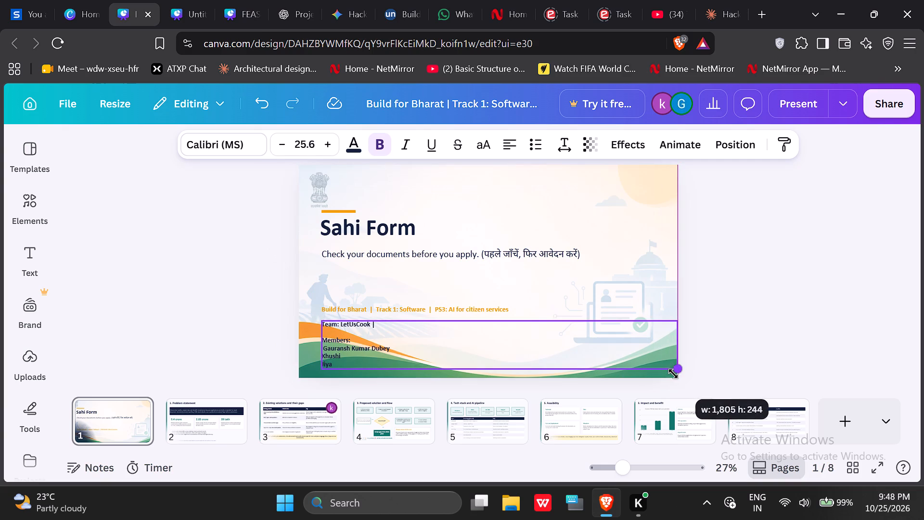
left_click_drag(673, 374, 703, 392)
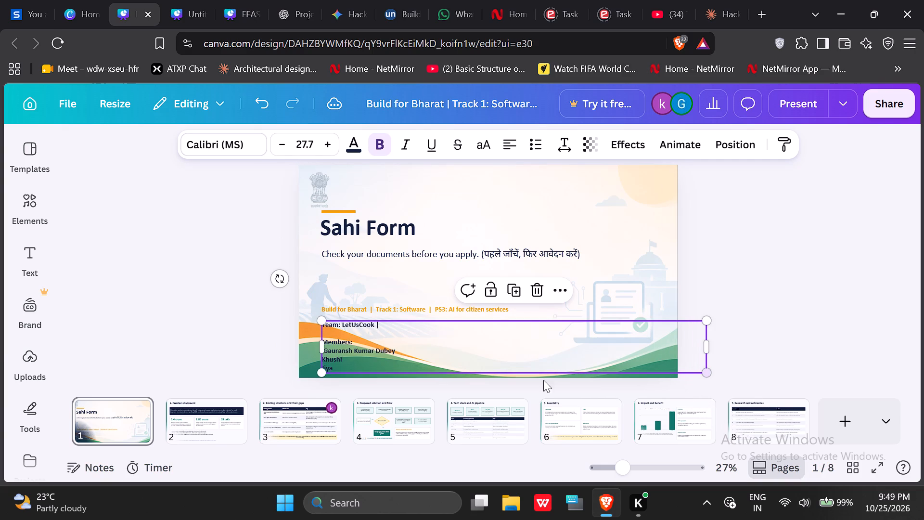
left_click(186, 322)
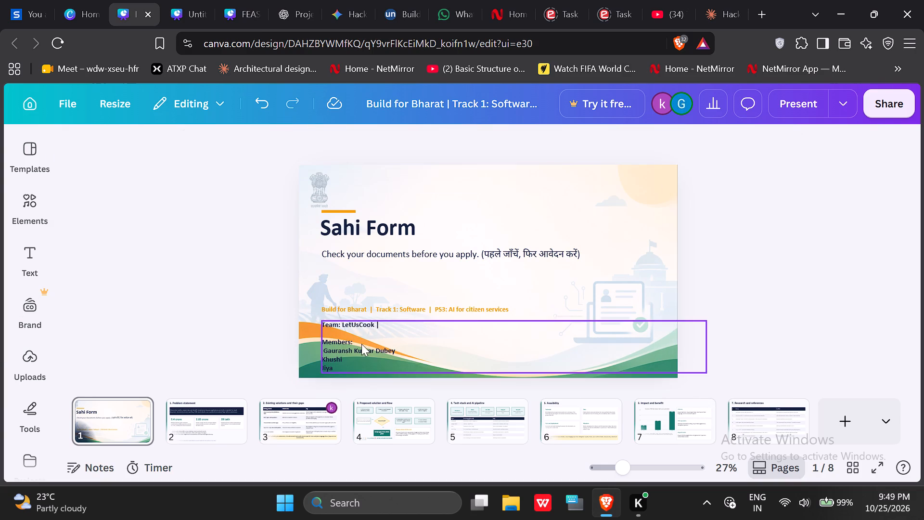
Remove the leading space before the first member's name so it aligns with the other lines.
left_click(341, 344)
left_click(324, 350)
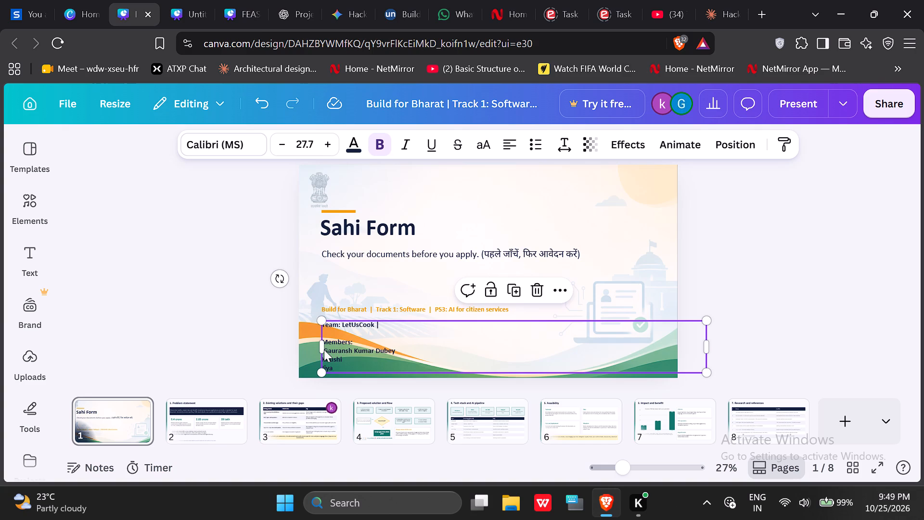
left_click(324, 350)
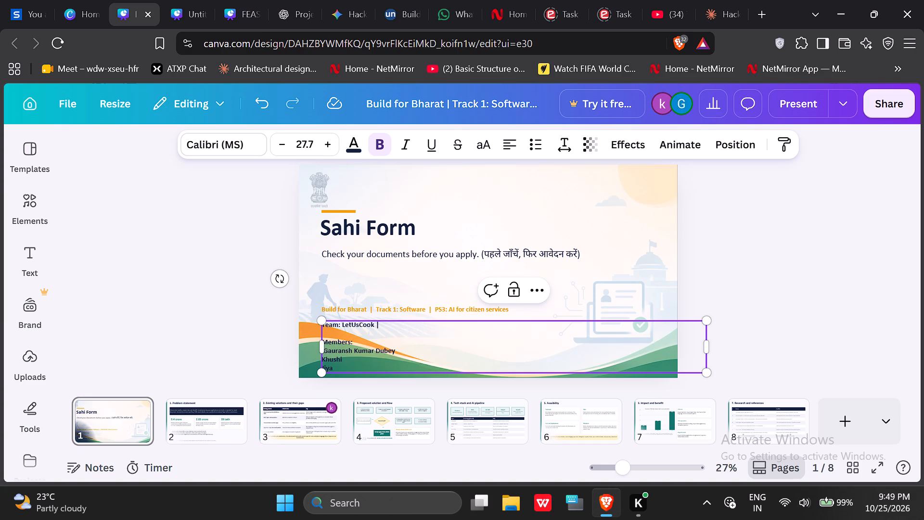
key("BackSpace")
left_click(276, 345)
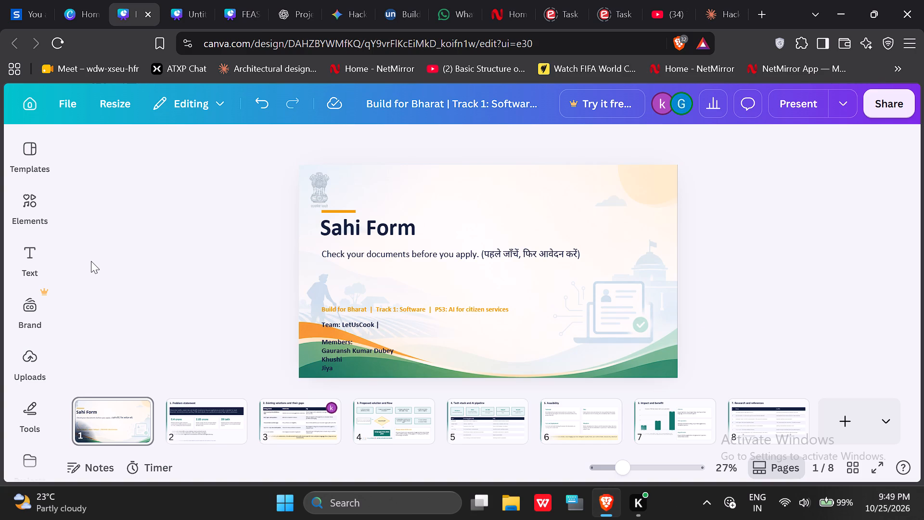
Look over the "Problem statement" and "Existing solutions and their gaps" slides alongside the title slide.
left_click(216, 430)
left_click(109, 417)
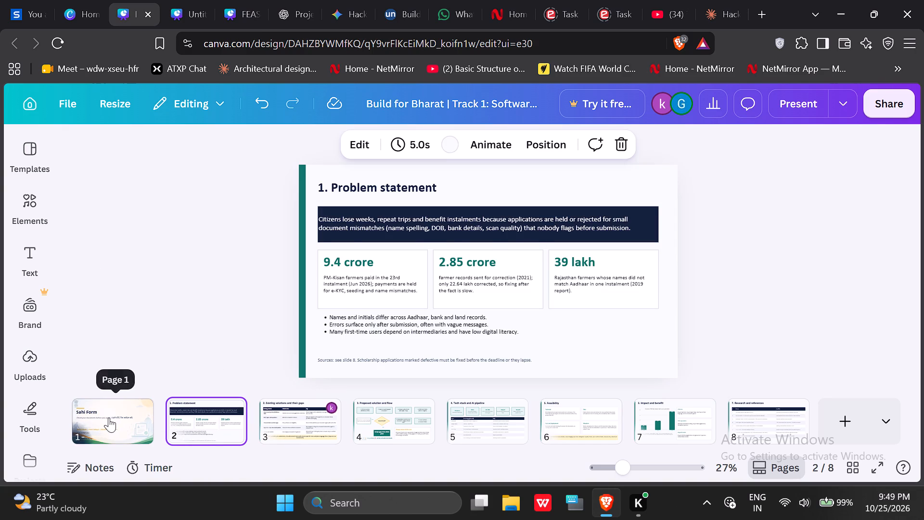
left_click(320, 419)
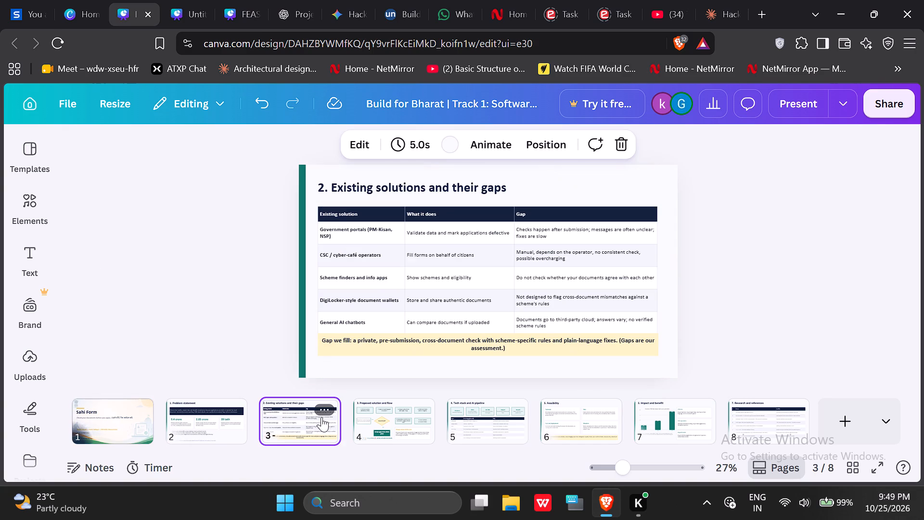
left_click(200, 413)
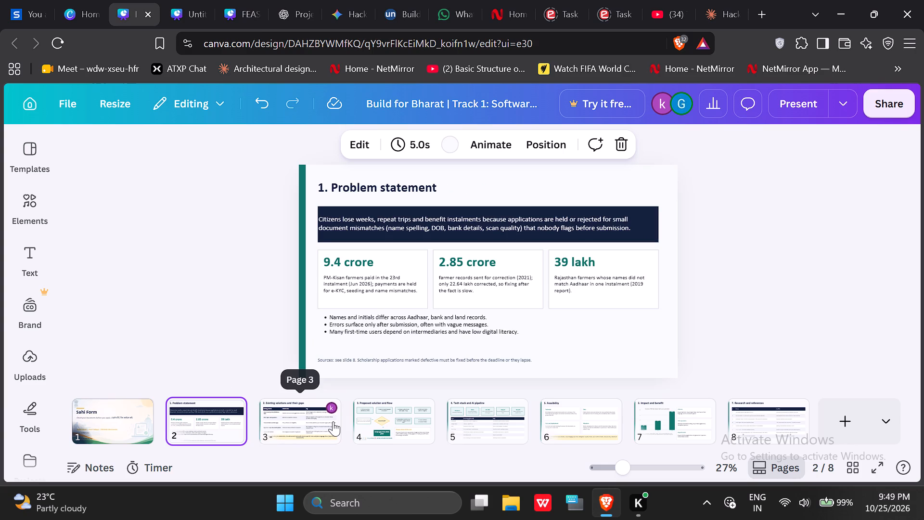
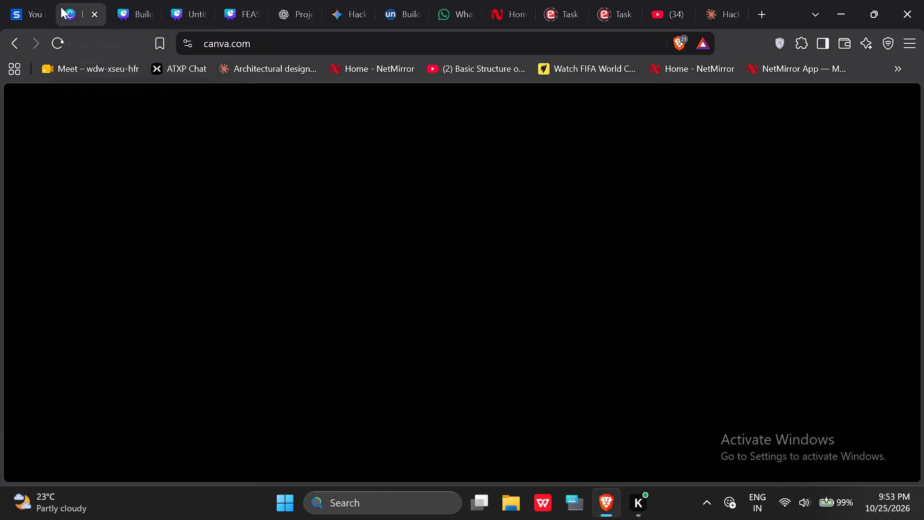
left_click(892, 111)
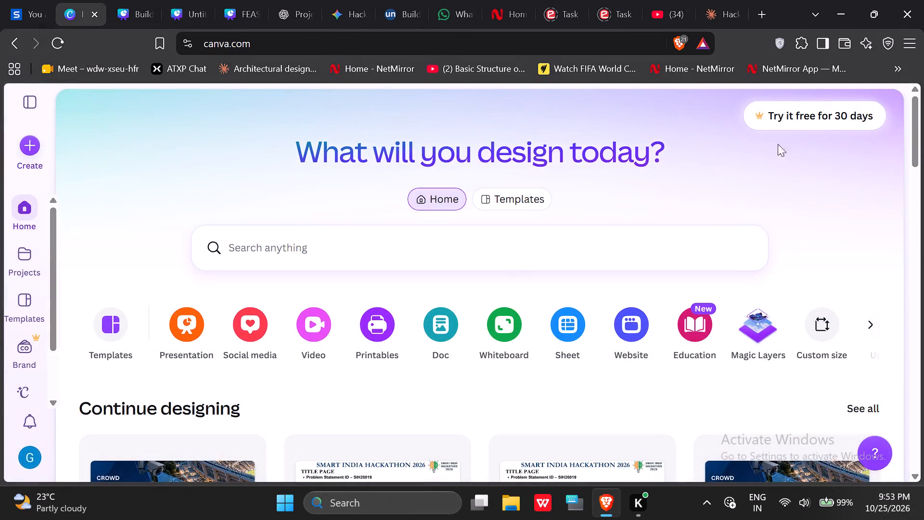
left_click(128, 0)
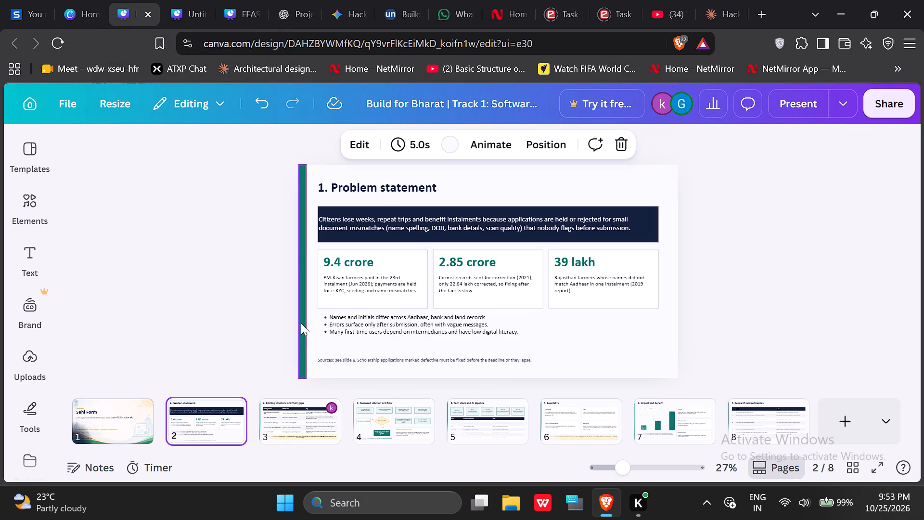
left_click(314, 331)
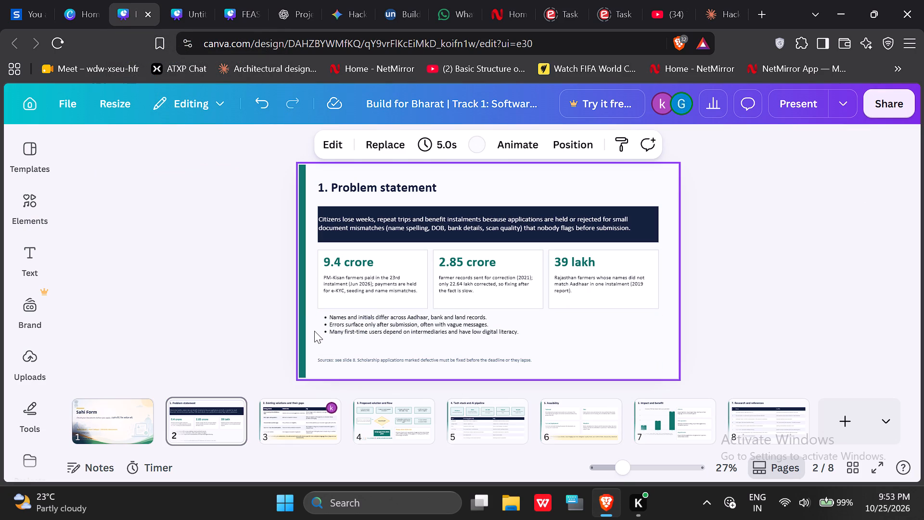
key("ctrl+v")
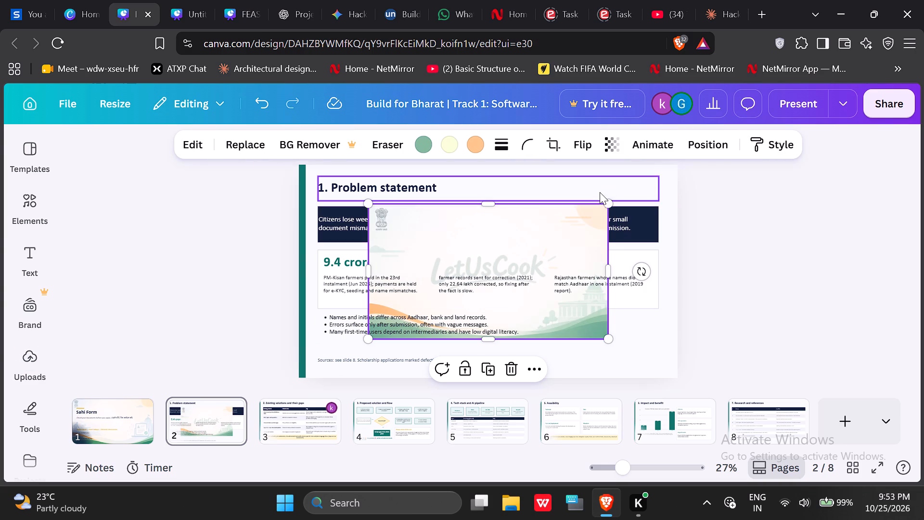
Enlarge the pasted background to cover nearly the whole Problem statement slide, leaving the green side bar exposed.
left_click_drag(605, 203, 663, 149)
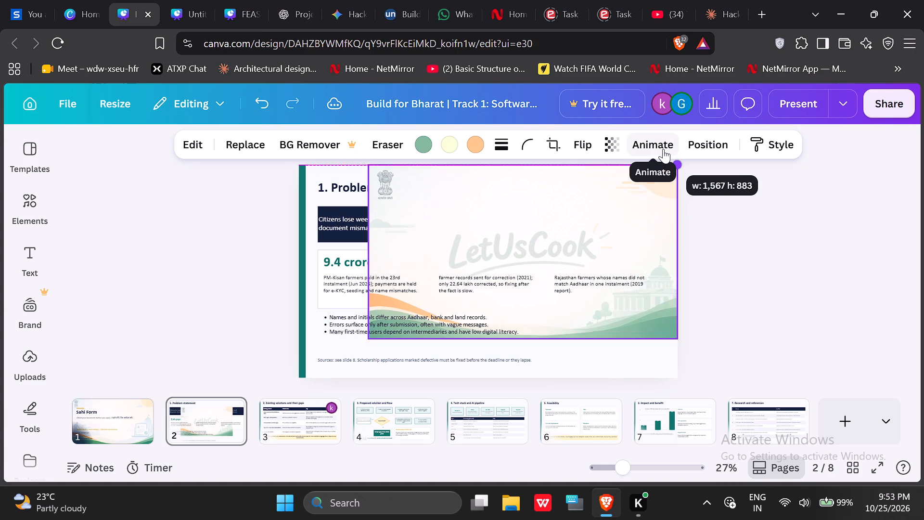
left_click_drag(663, 149, 667, 147)
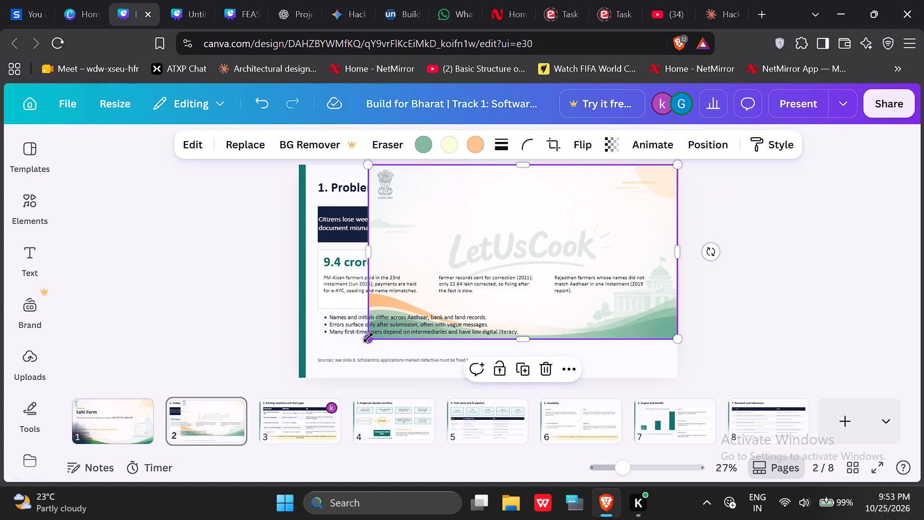
left_click_drag(368, 338, 317, 396)
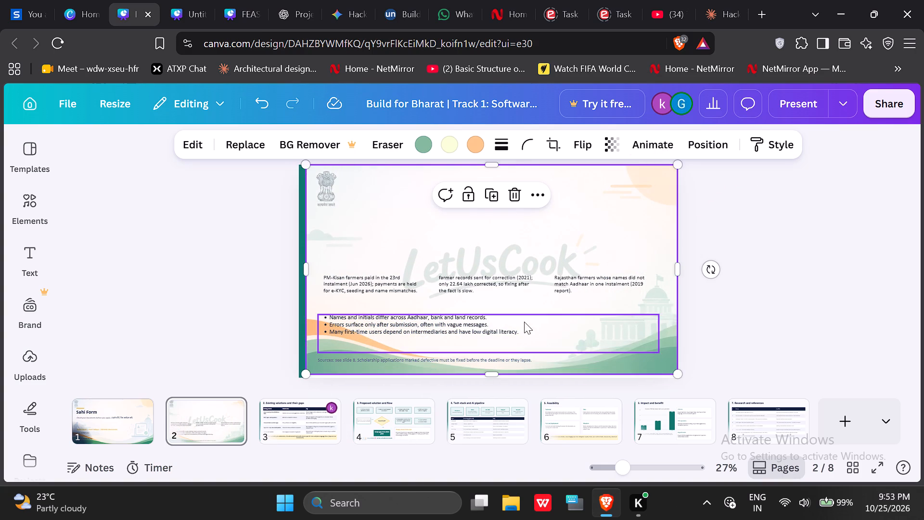
Send the LetUsCook background to the back, behind the Problem statement slide's text and boxes.
right_click(611, 368)
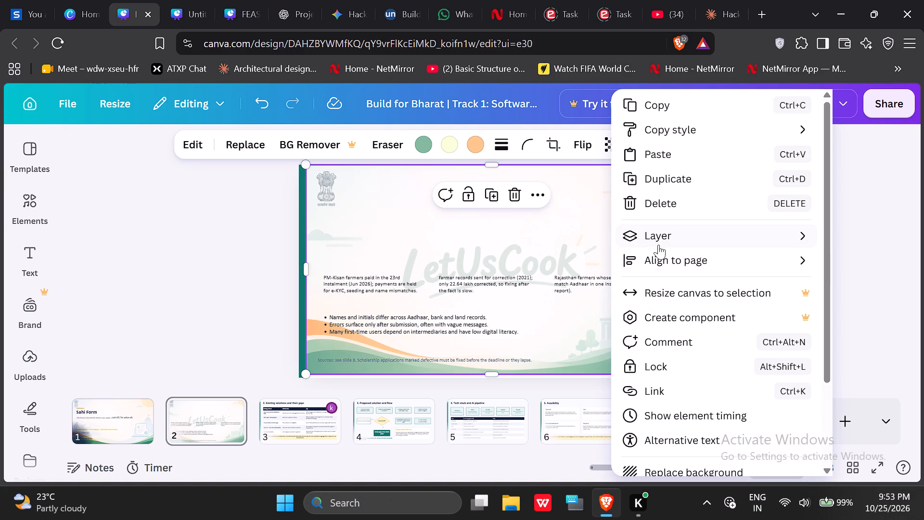
left_click(529, 198)
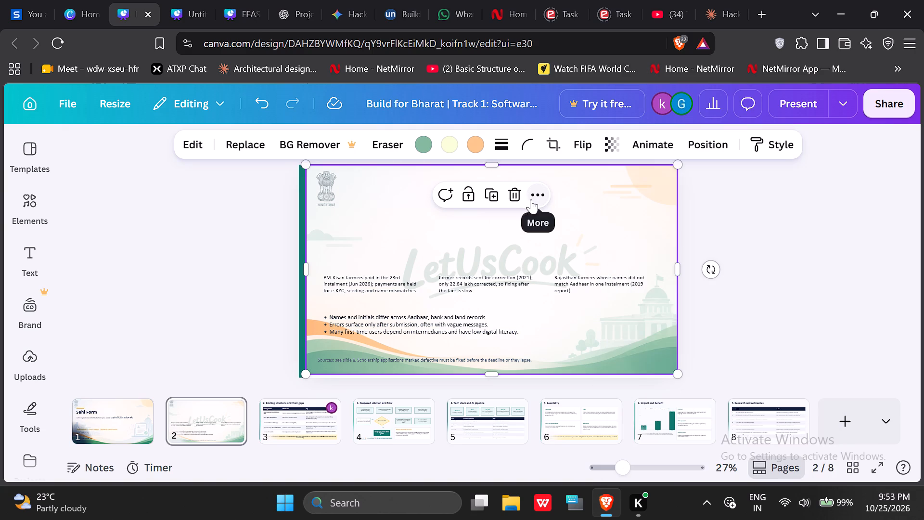
left_click(534, 199)
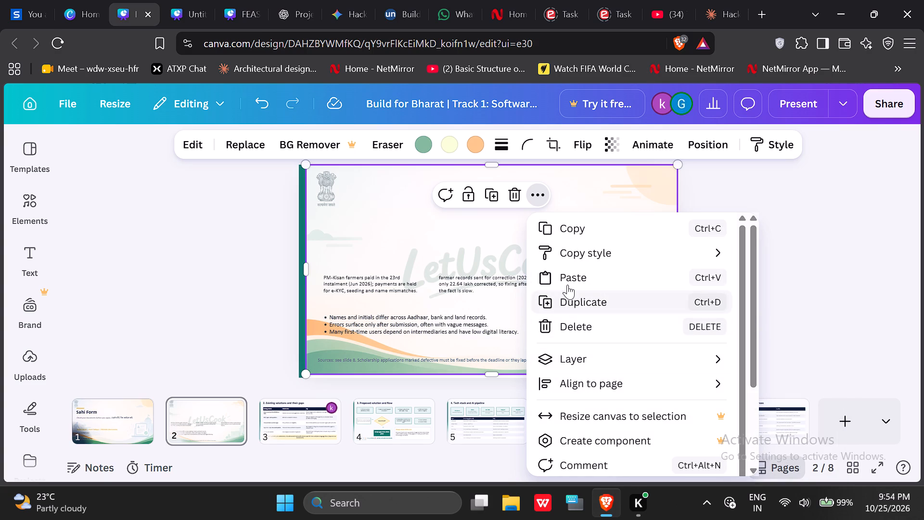
left_click(591, 356)
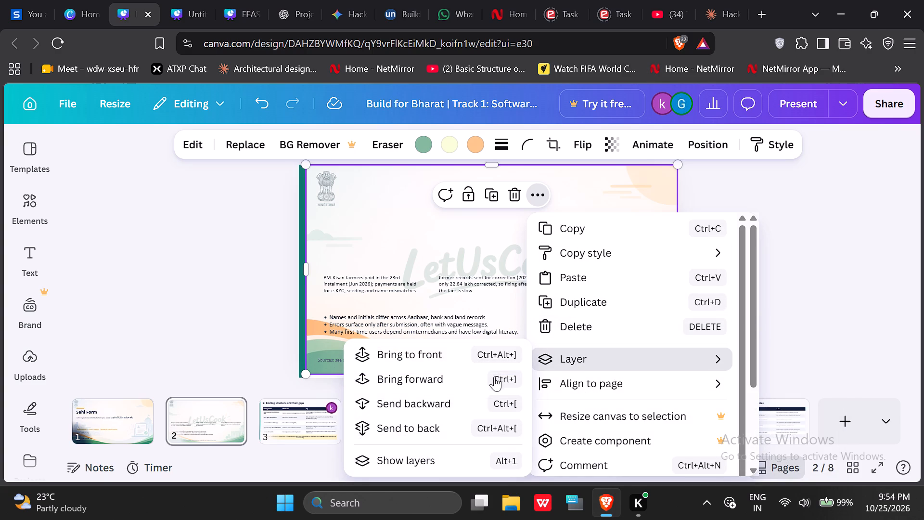
left_click(453, 404)
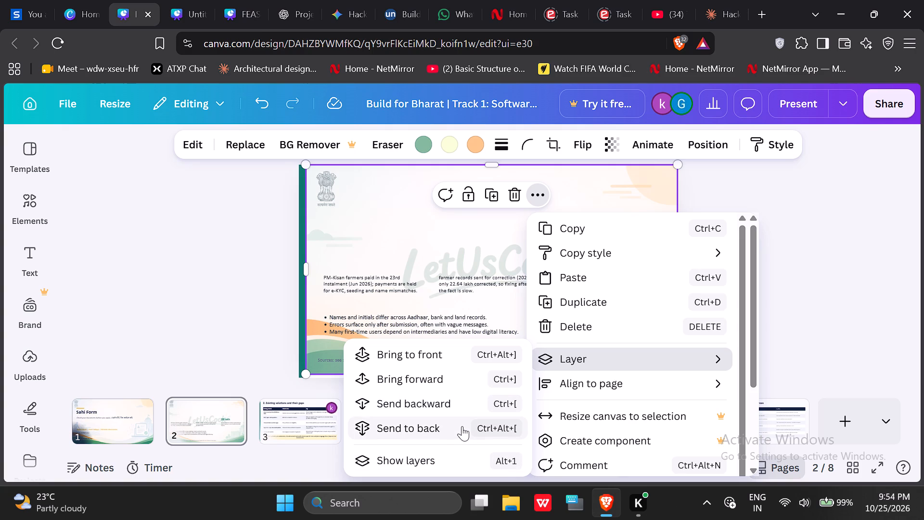
left_click(462, 426)
left_click(191, 299)
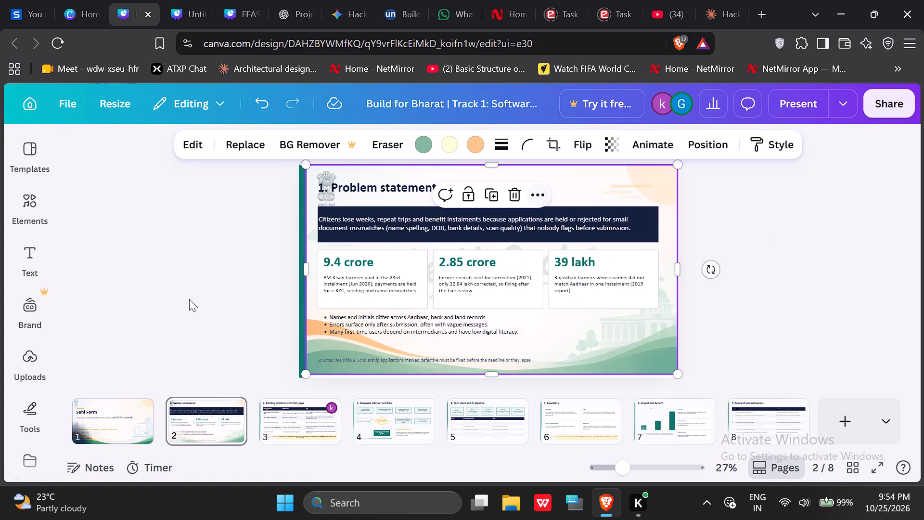
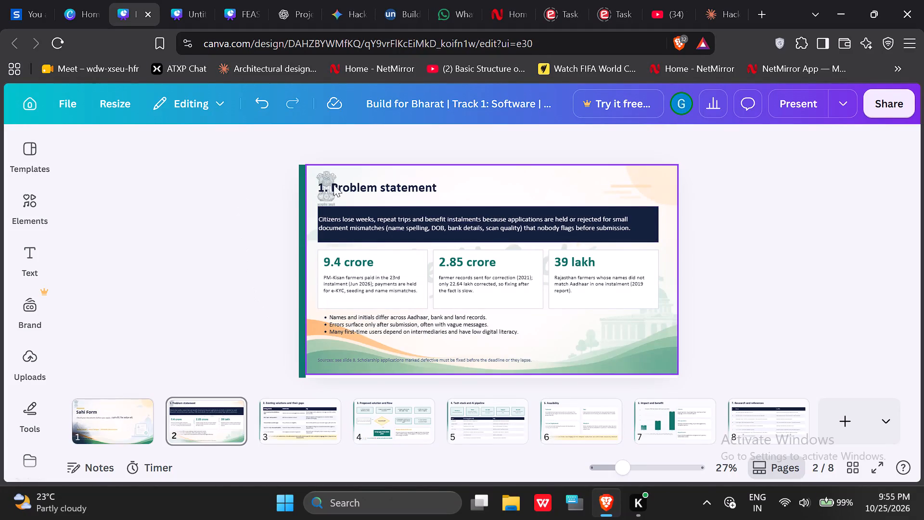
left_click_drag(359, 189, 374, 191)
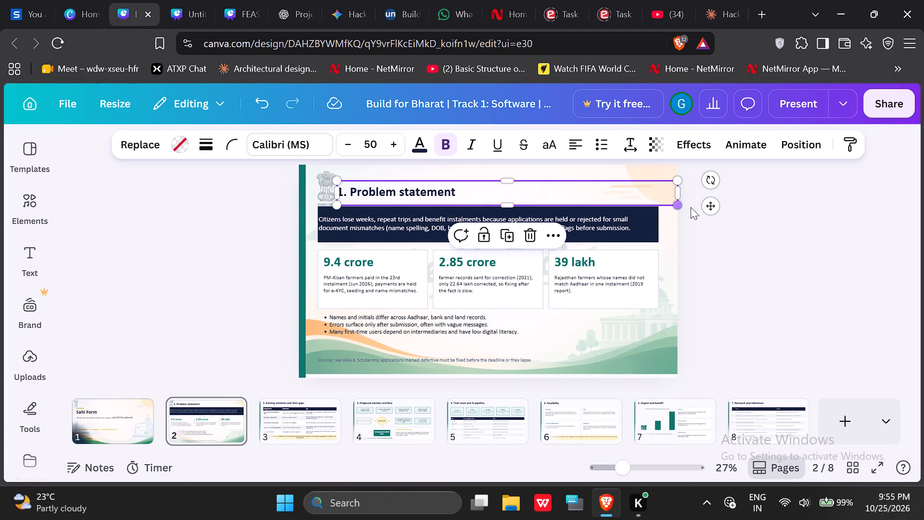
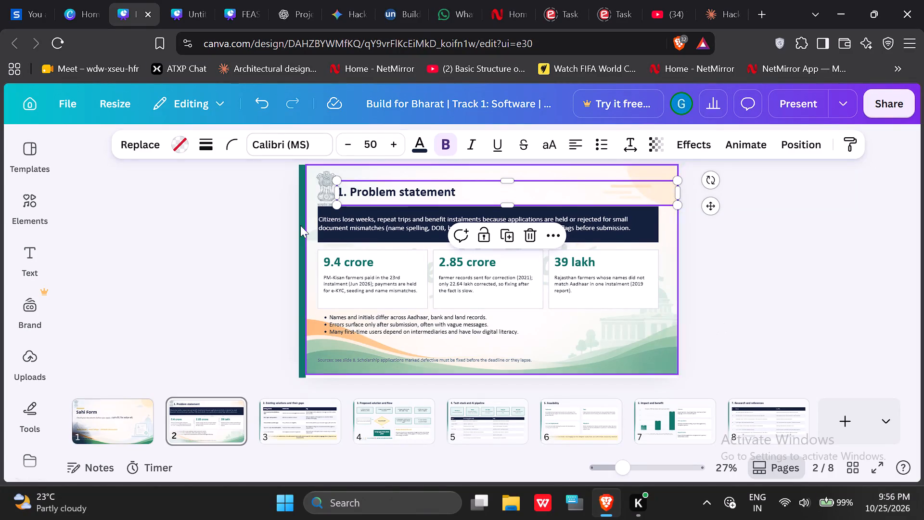
Nudge the dark summary banner under the "1. Problem statement" heading rightward and very slightly down.
left_click(269, 225)
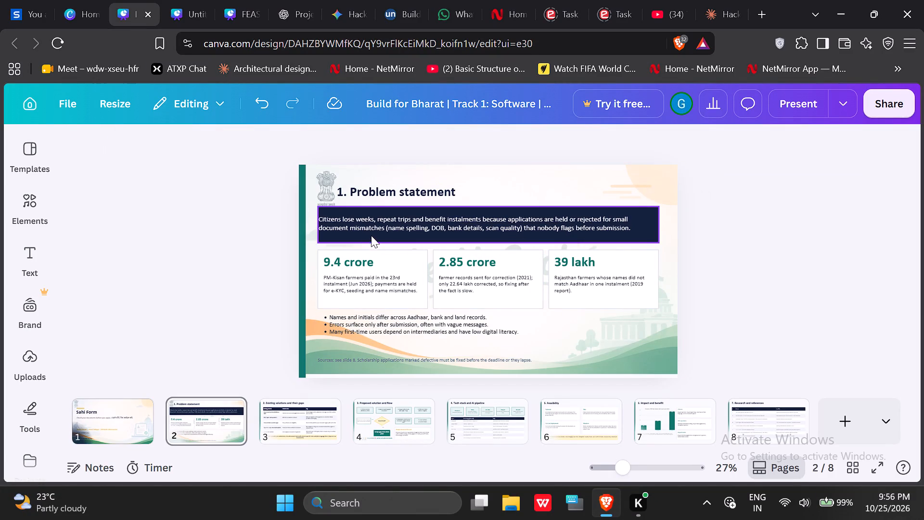
left_click(385, 238)
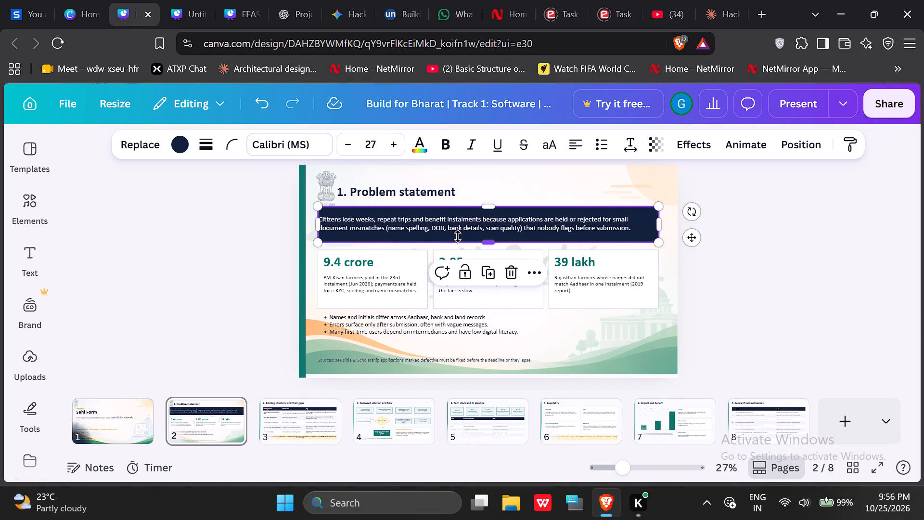
key("Right")
key("Right")
key("Right")
key("Right")
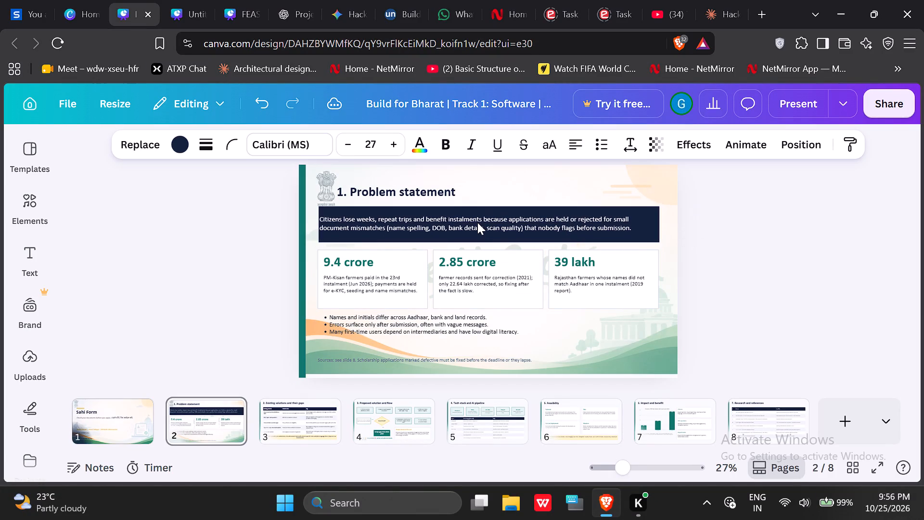
key("Right")
key("Right")
key("Right")
key("Right")
key("Right")
key("Right")
key("Right")
key("Right")
key("Right")
key("Right")
key("Right")
key("Right")
key("Right")
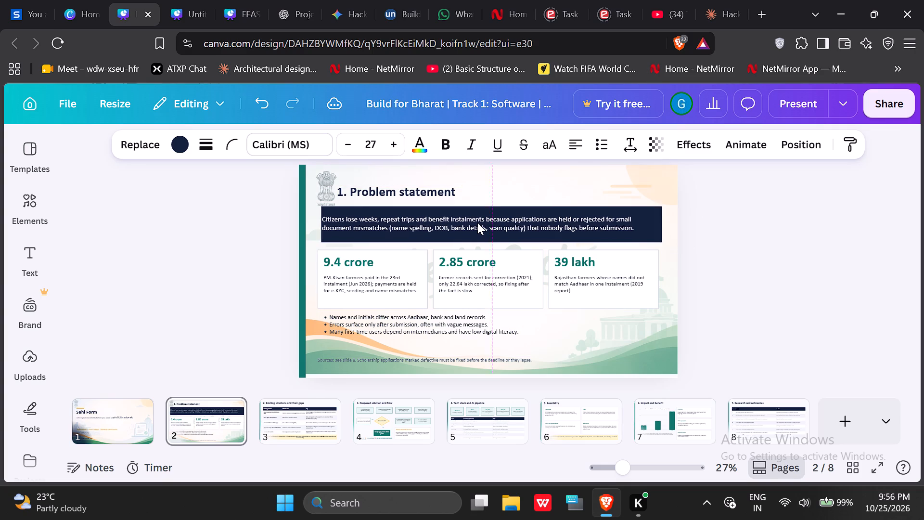
key("Right")
key("Right")
key("Right")
key("Right")
key("Right")
key("Right")
key("Down")
key("Down")
key("Right")
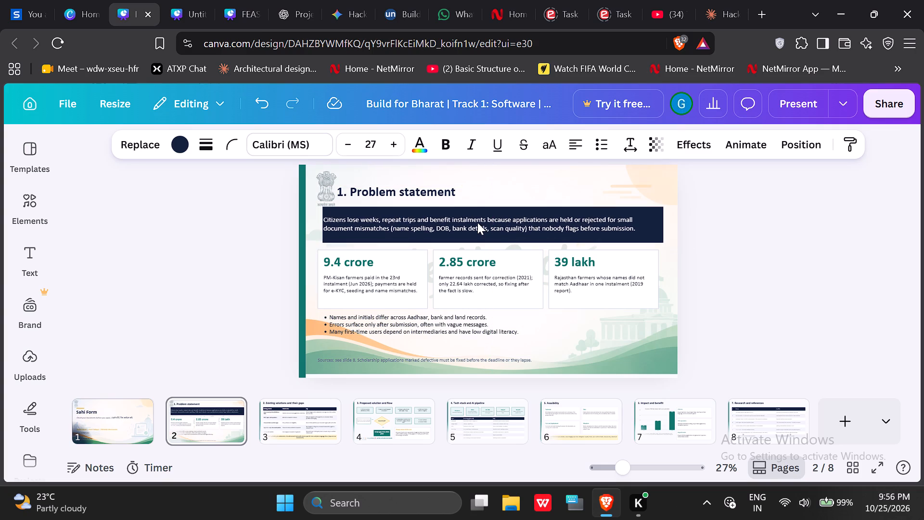
Nudge the dark summary banner back leftward so its edges line up with the three statistic cards.
key("Left")
key("Left")
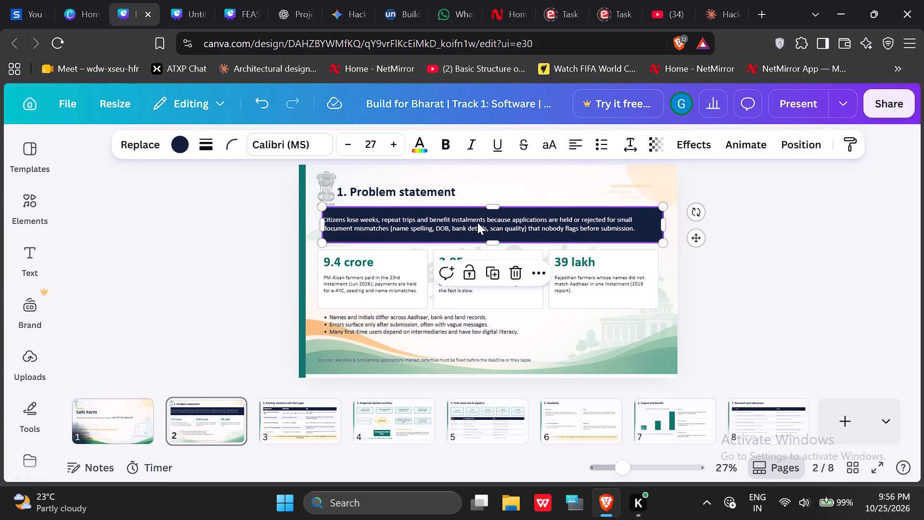
key("Left")
key("Left")
key("Left")
key("Left")
key("Left")
key("Left")
key("Left")
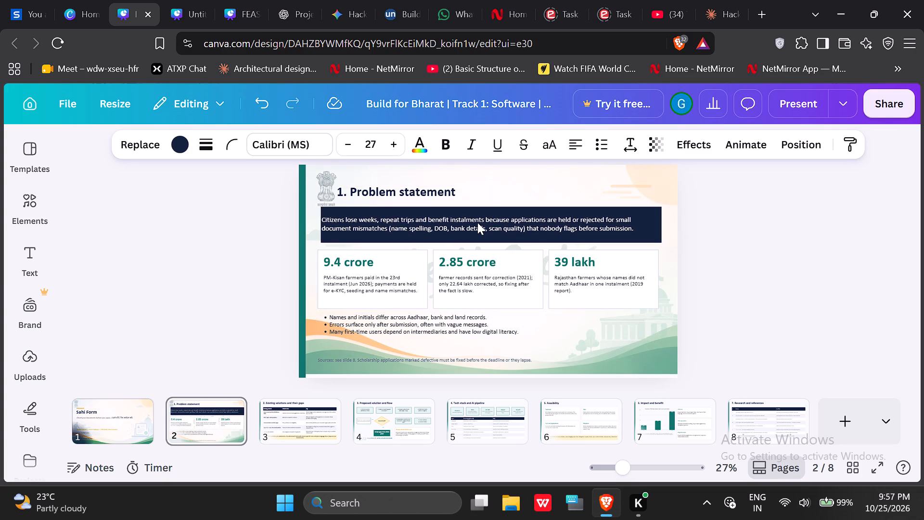
key("Left")
key("Left")
key("Left")
key("Left")
key("Left")
key("Left")
key("Left")
key("Left")
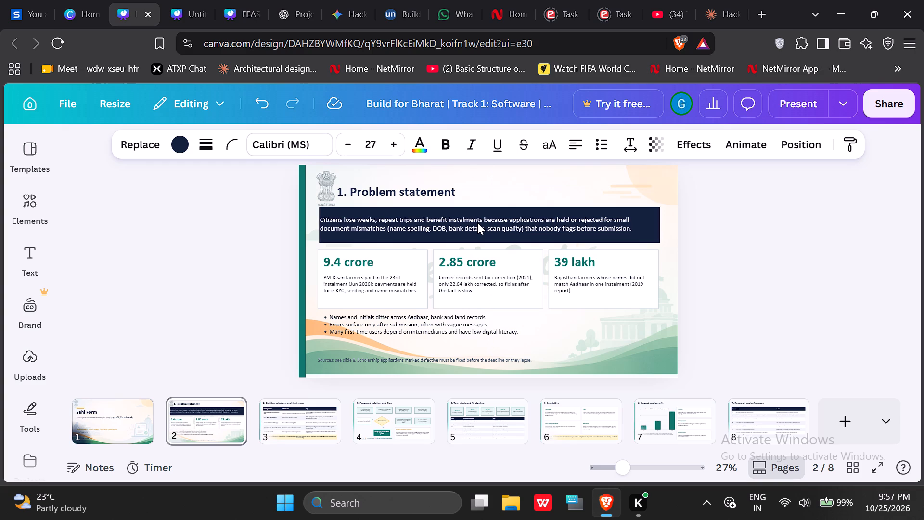
key("Left")
key("Left")
key("Left")
key("Left")
key("Left")
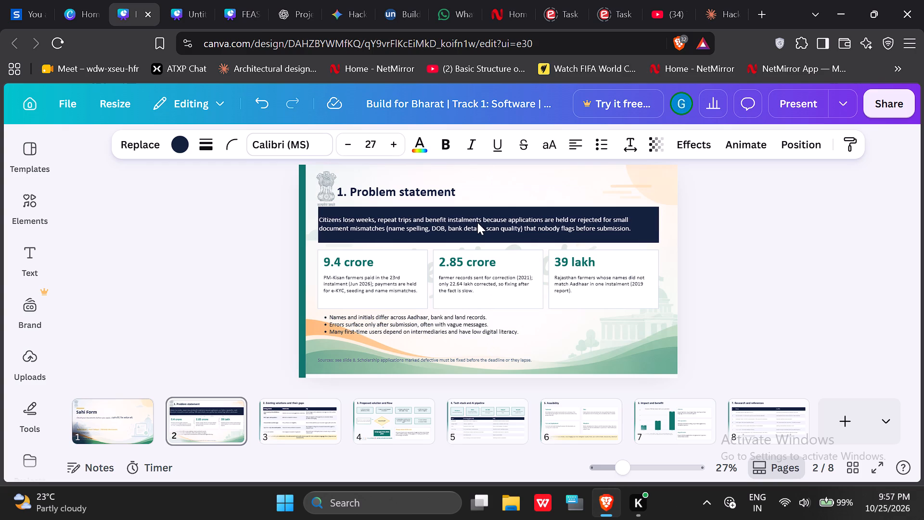
key("Left")
key("Left")
key("Left")
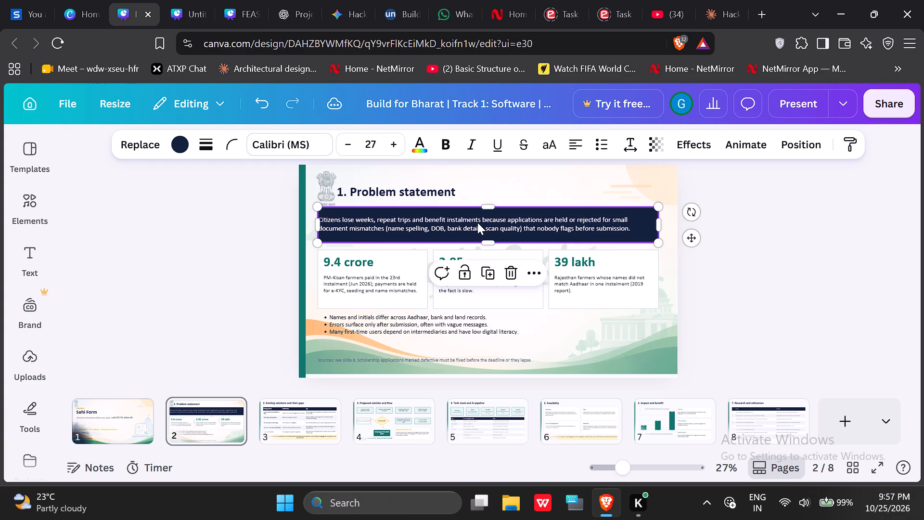
Make the sources footnote at the bottom of the Problem statement slide bold.
left_click(367, 364)
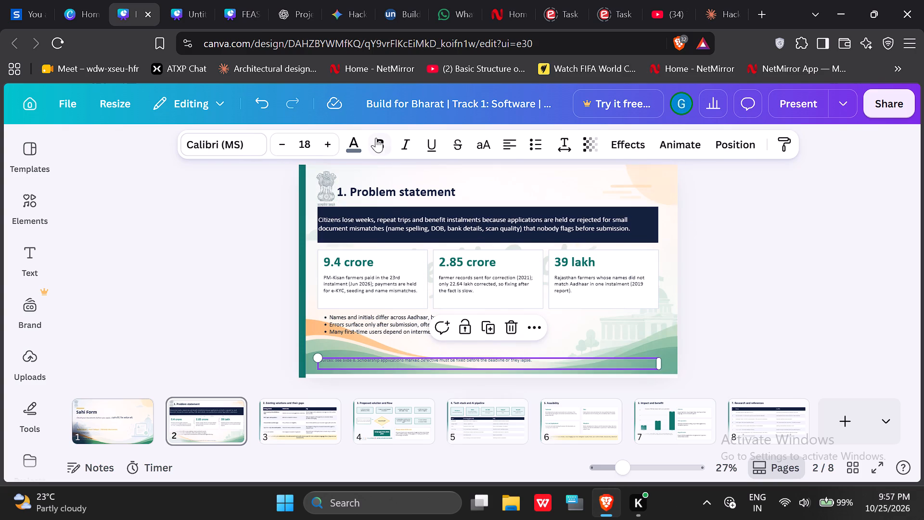
left_click(376, 138)
left_click(264, 293)
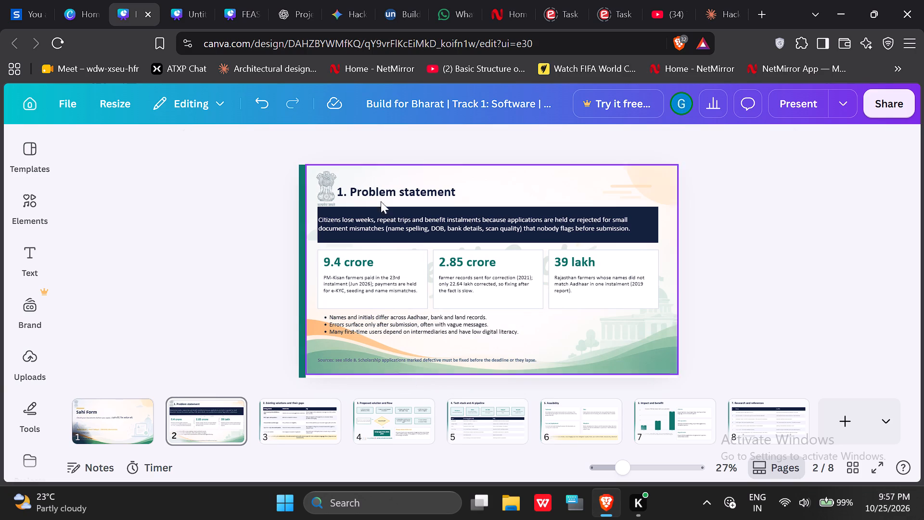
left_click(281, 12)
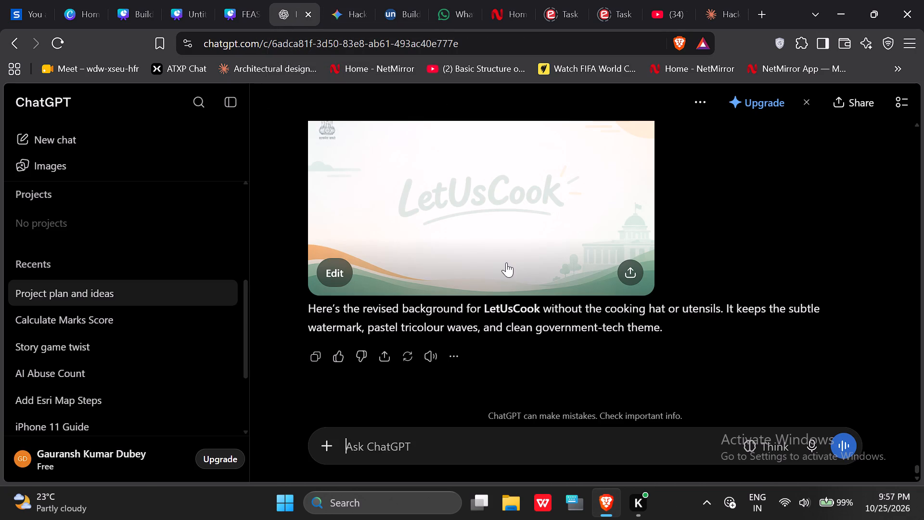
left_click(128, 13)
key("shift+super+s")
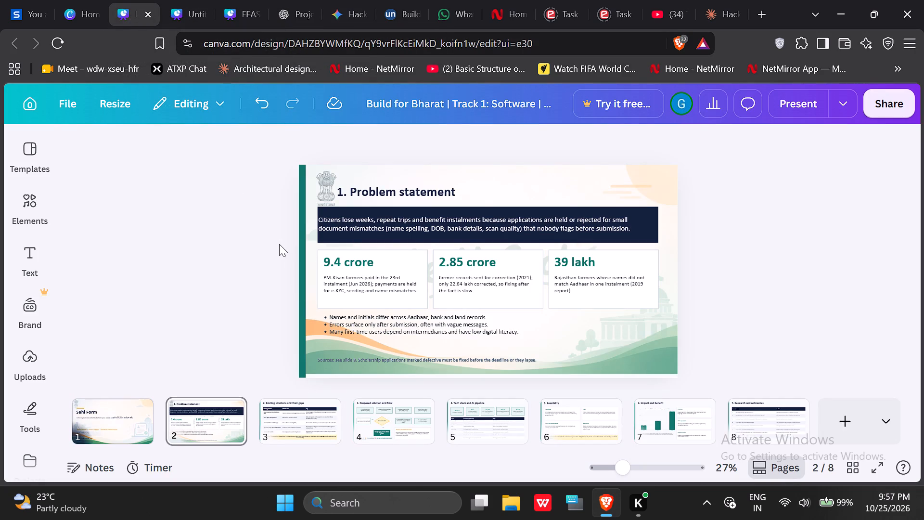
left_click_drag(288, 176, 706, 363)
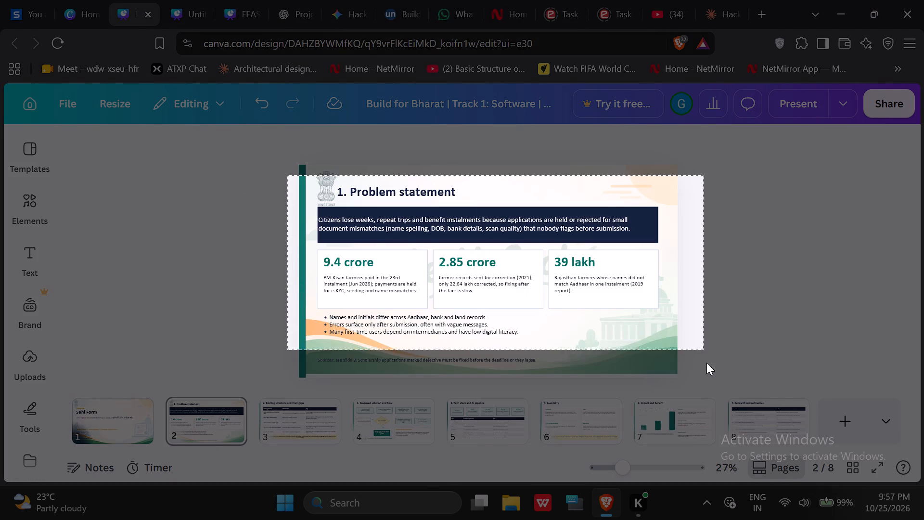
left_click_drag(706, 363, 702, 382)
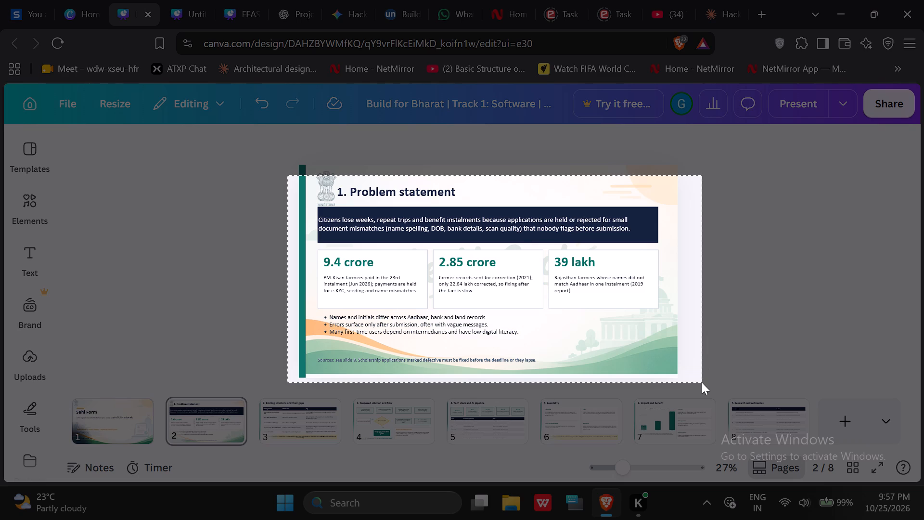
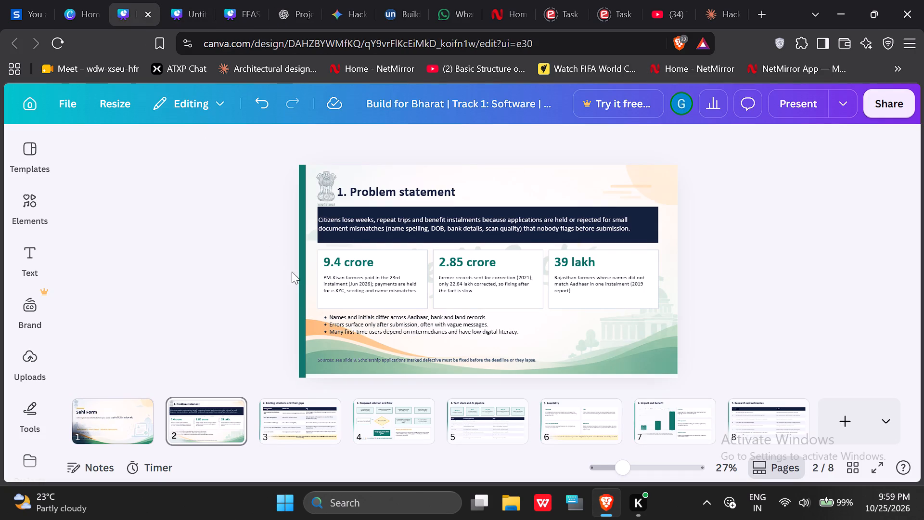
left_click(497, 170)
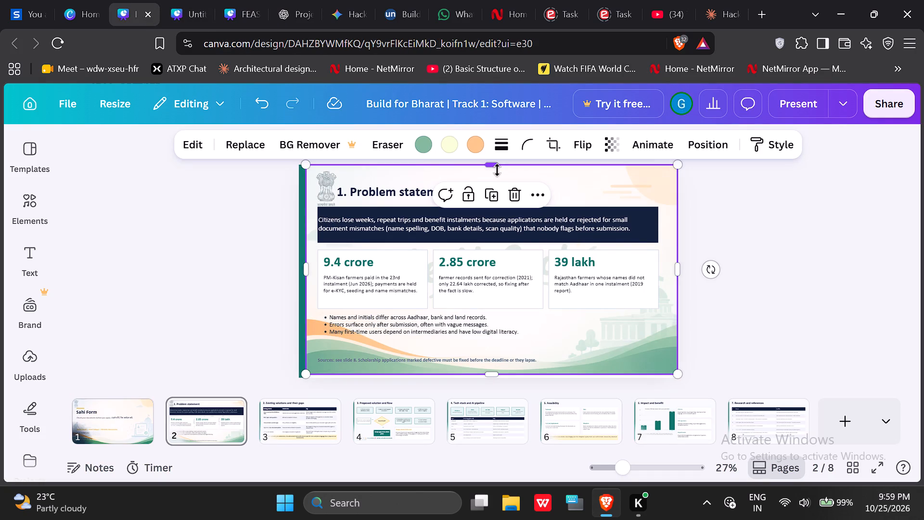
key("ctrl+v")
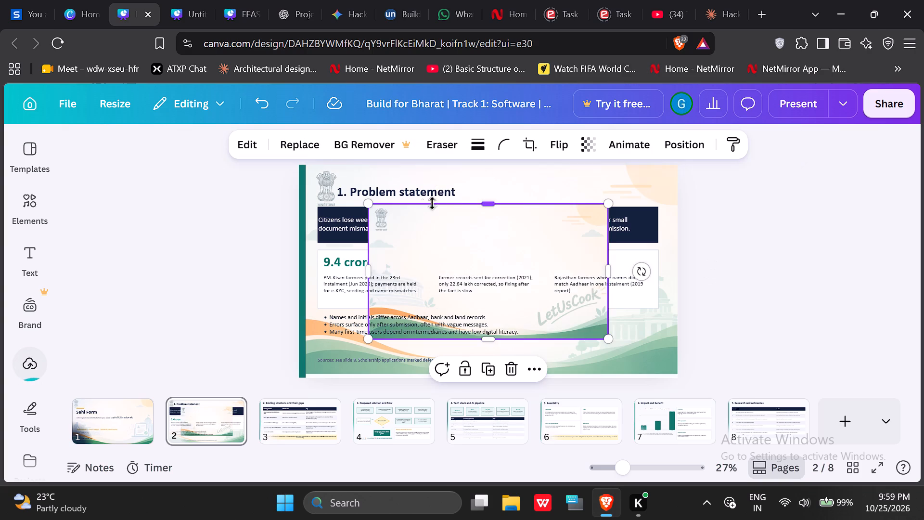
Enlarge the pasted background image to cover the Problem statement slide from the green side strip to the right and bottom edges.
left_click(356, 202)
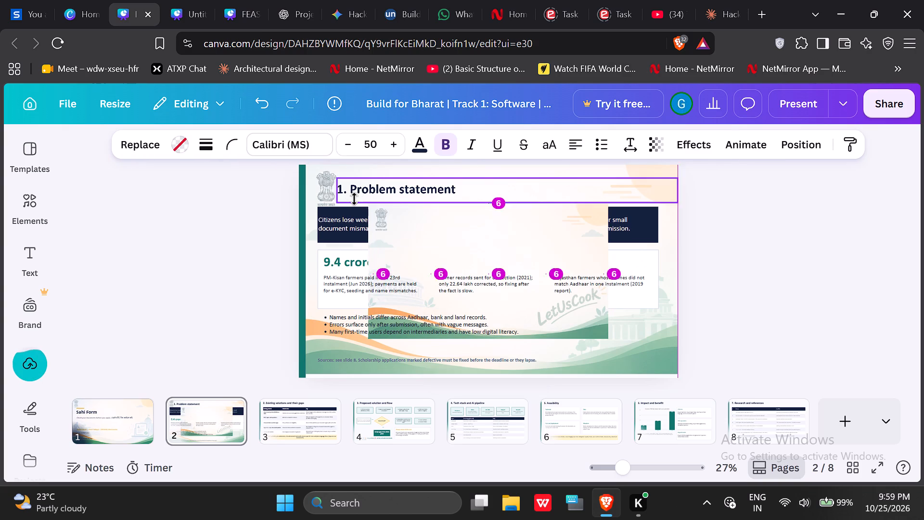
key("ctrl+z")
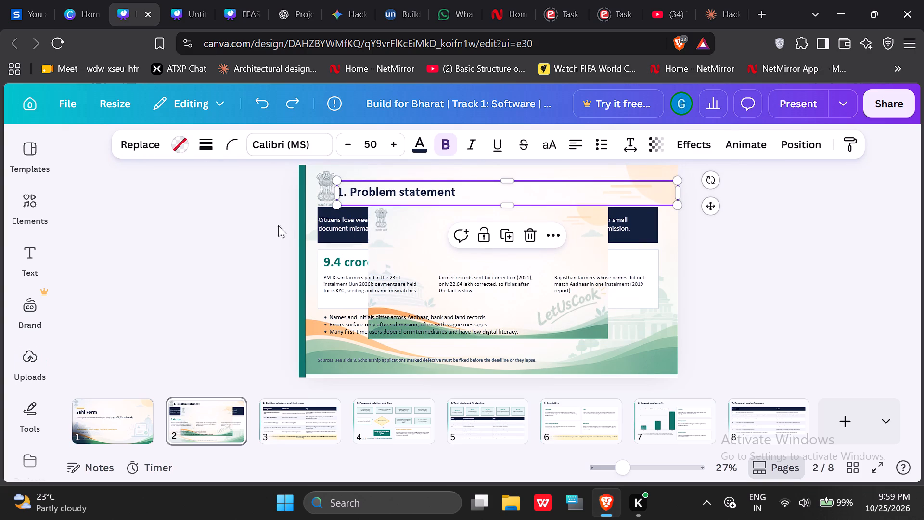
left_click(387, 238)
left_click_drag(369, 198, 364, 195)
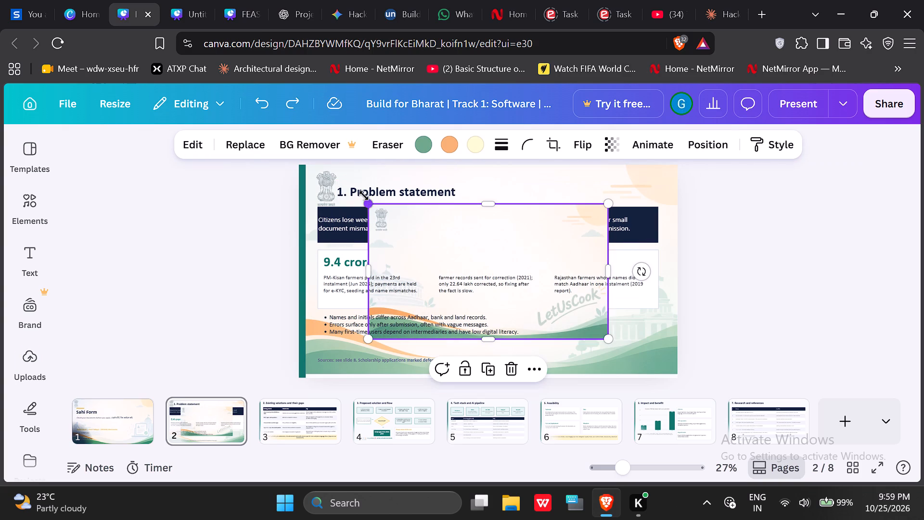
left_click_drag(364, 195, 308, 161)
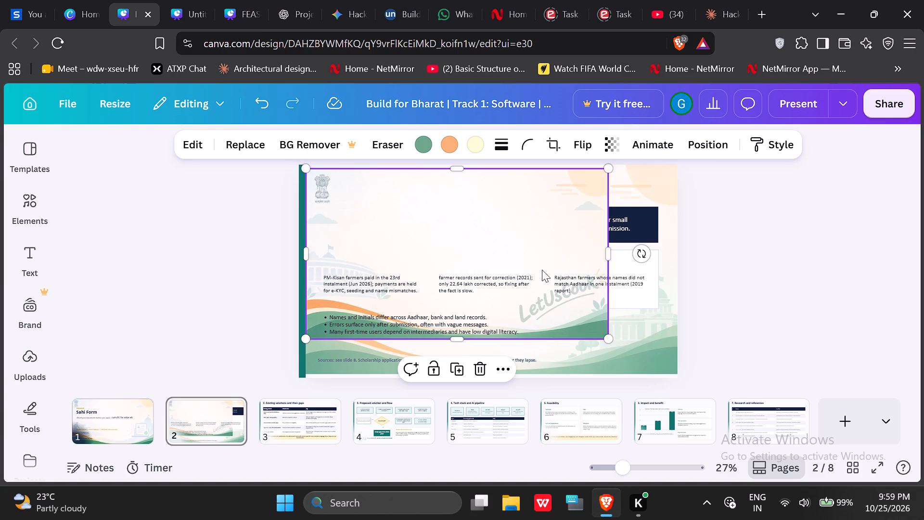
left_click_drag(608, 337, 677, 364)
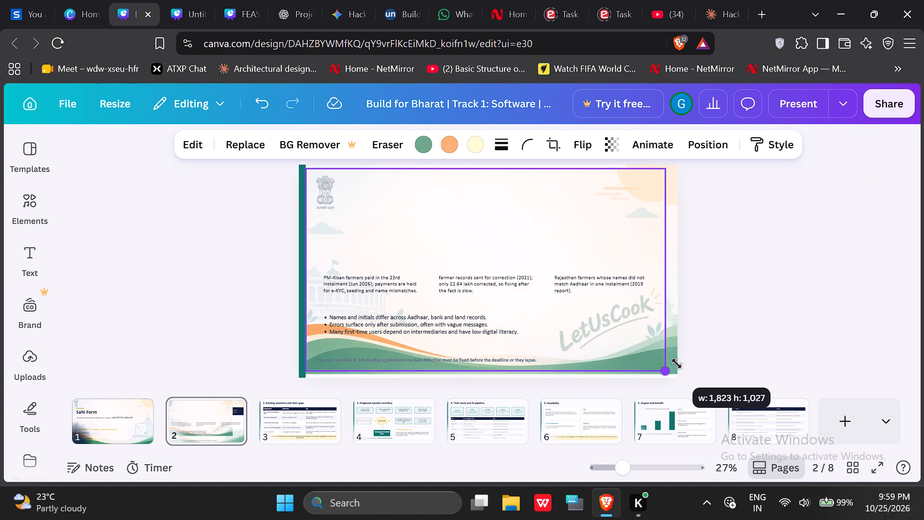
left_click_drag(677, 364, 640, 326)
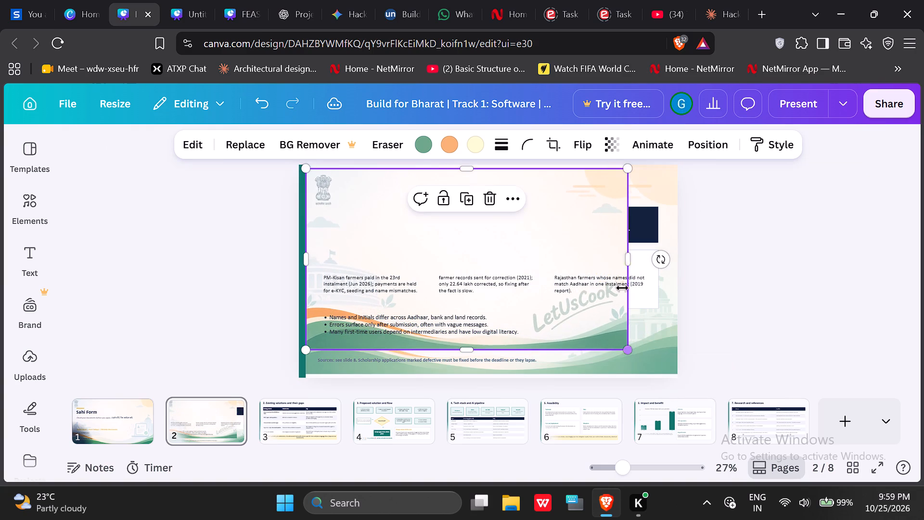
left_click_drag(632, 258, 668, 256)
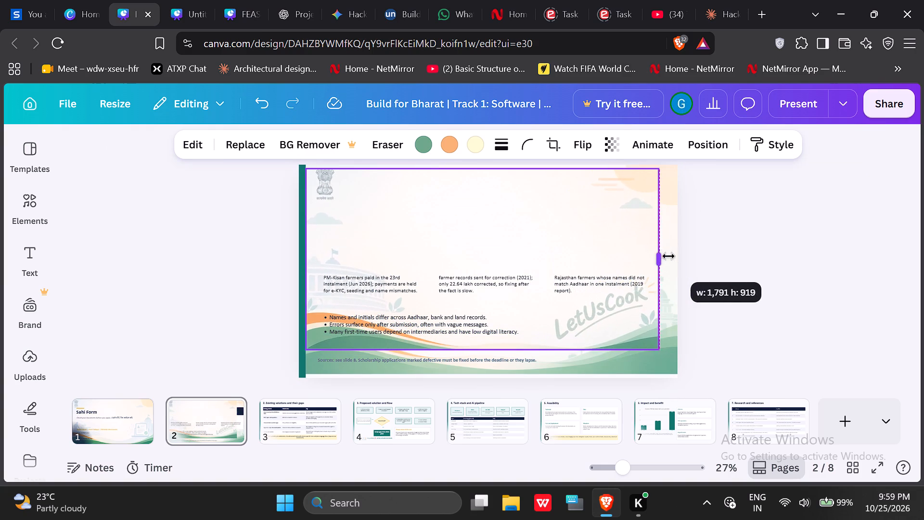
left_click_drag(668, 256, 680, 262)
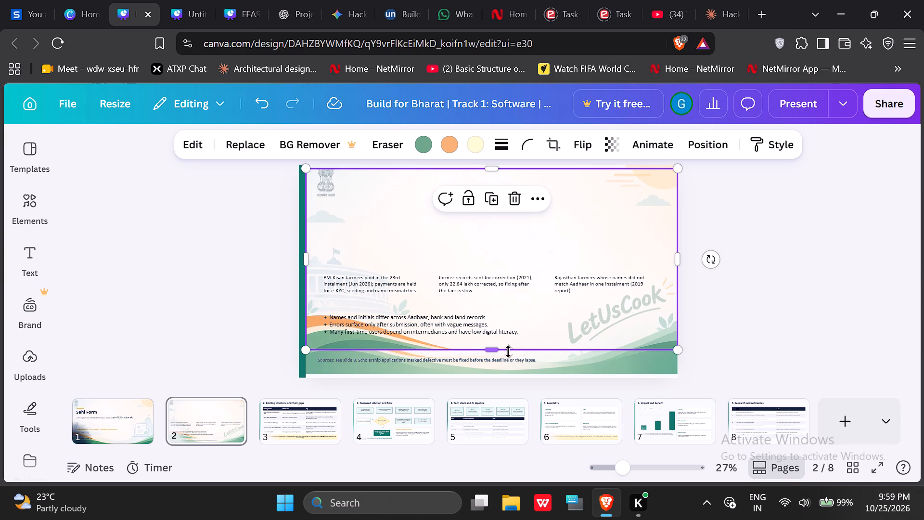
left_click_drag(490, 351, 493, 374)
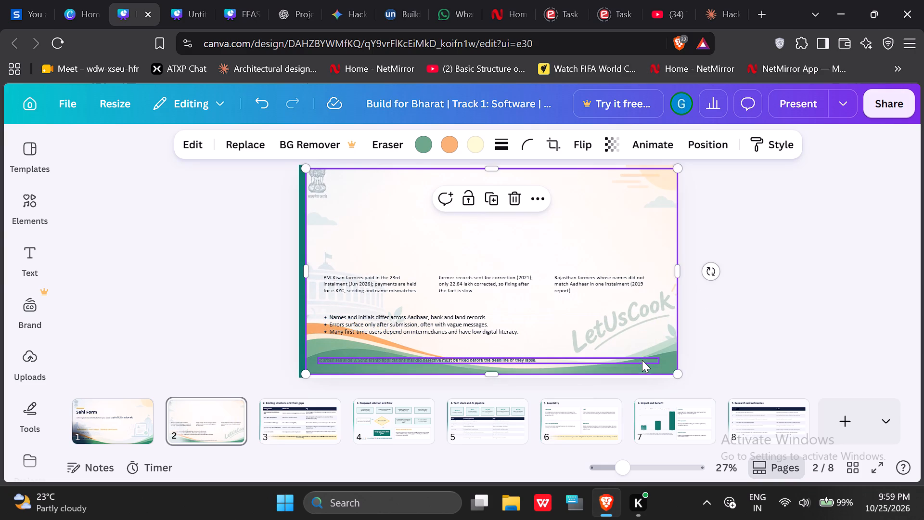
Send the enlarged background image to the back of the Problem statement slide and deselect it.
right_click(651, 369)
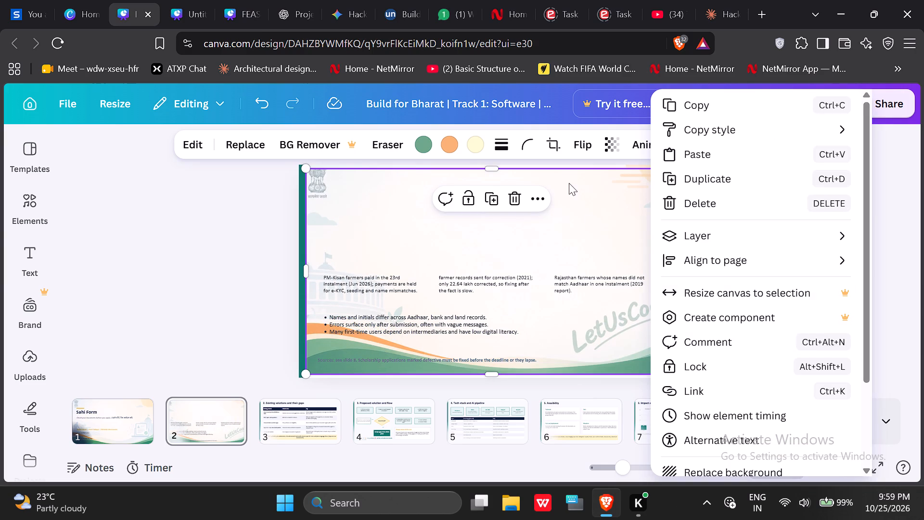
left_click(525, 197)
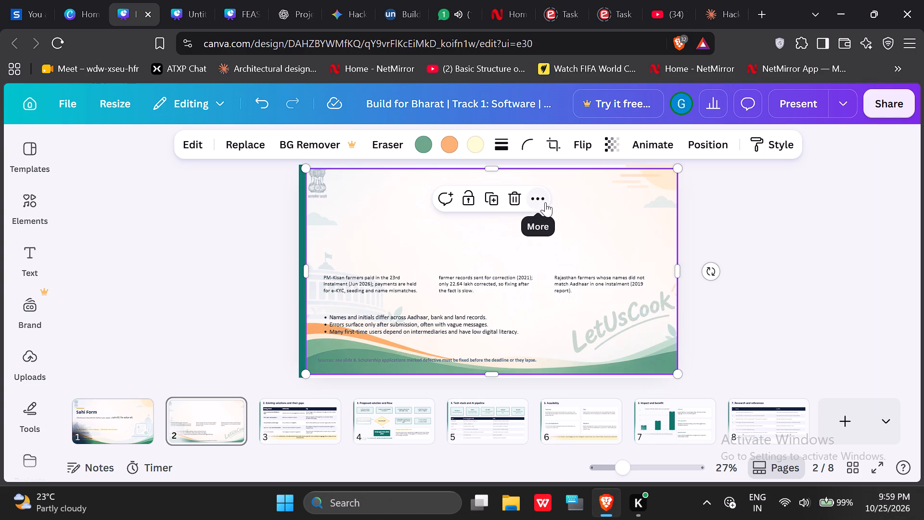
left_click(535, 197)
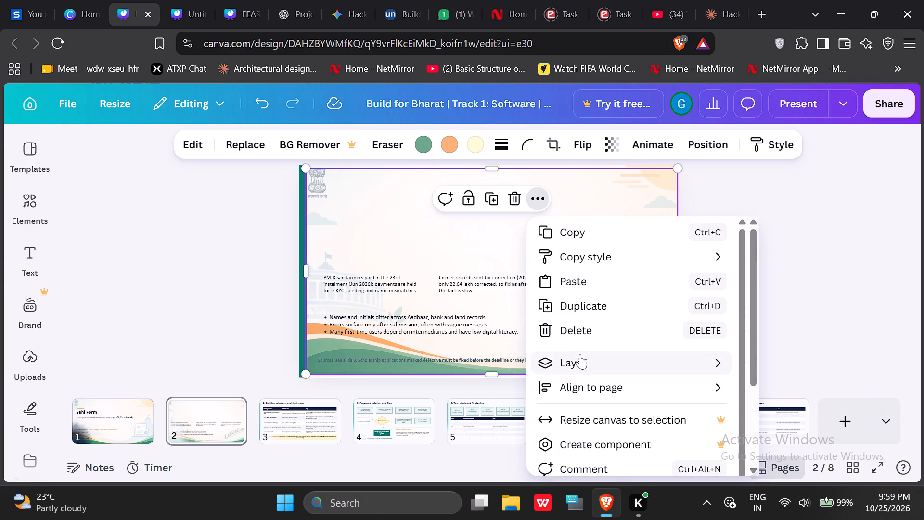
left_click(580, 357)
left_click(463, 425)
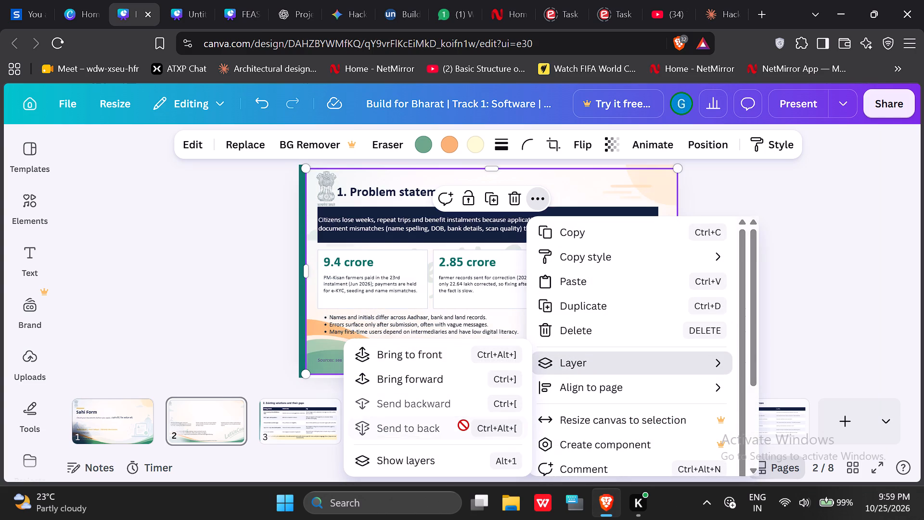
left_click(252, 272)
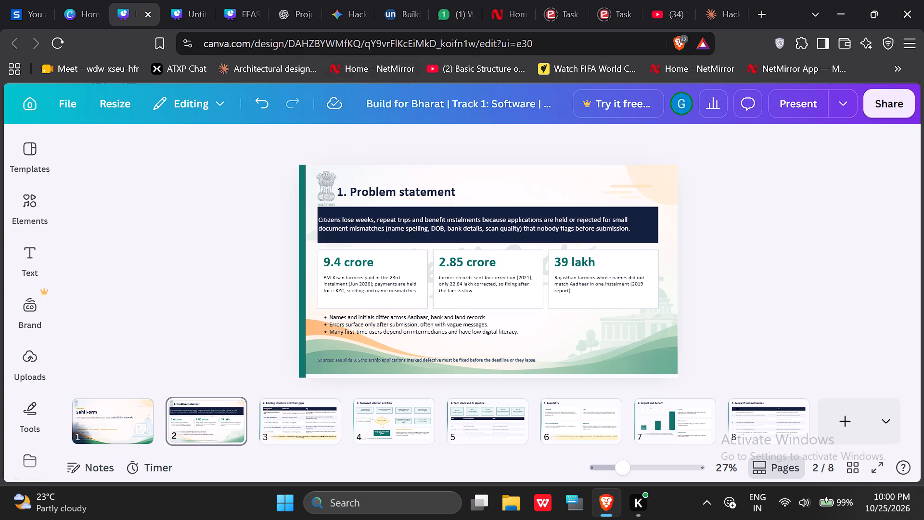
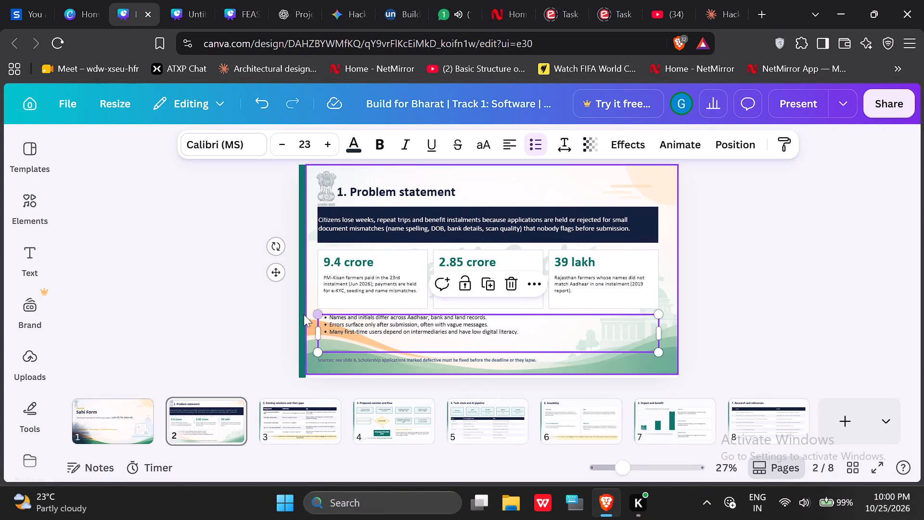
Paste the LetUsCook background image onto the Existing solutions slide and enlarge it from the green side strip to the slide's right edge.
left_click(279, 301)
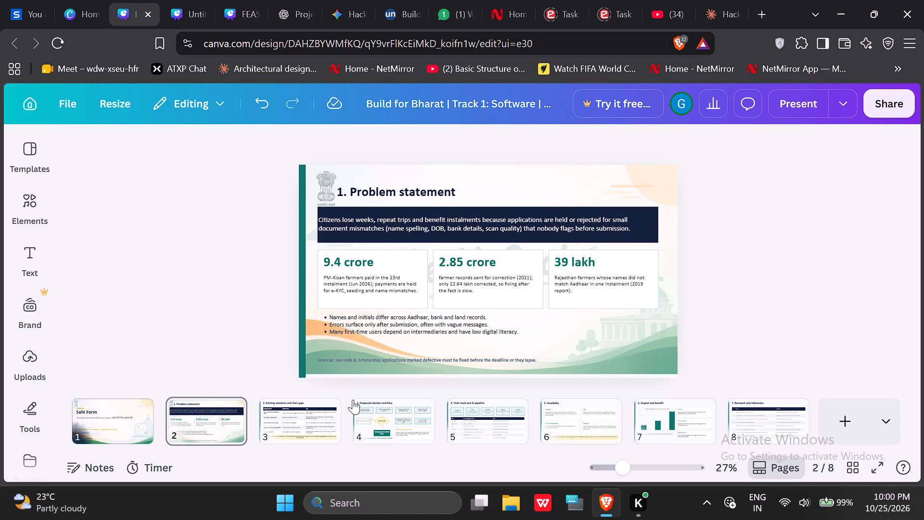
left_click(326, 427)
left_click(436, 366)
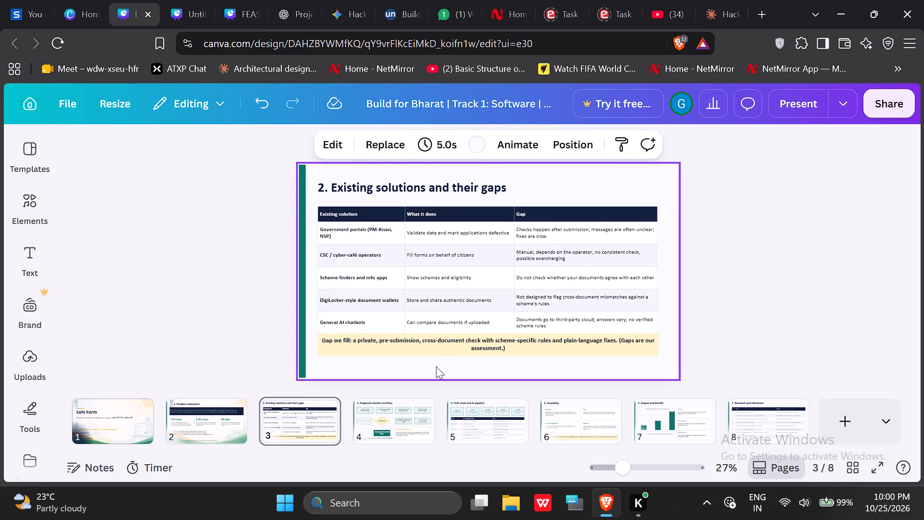
key("ctrl+v")
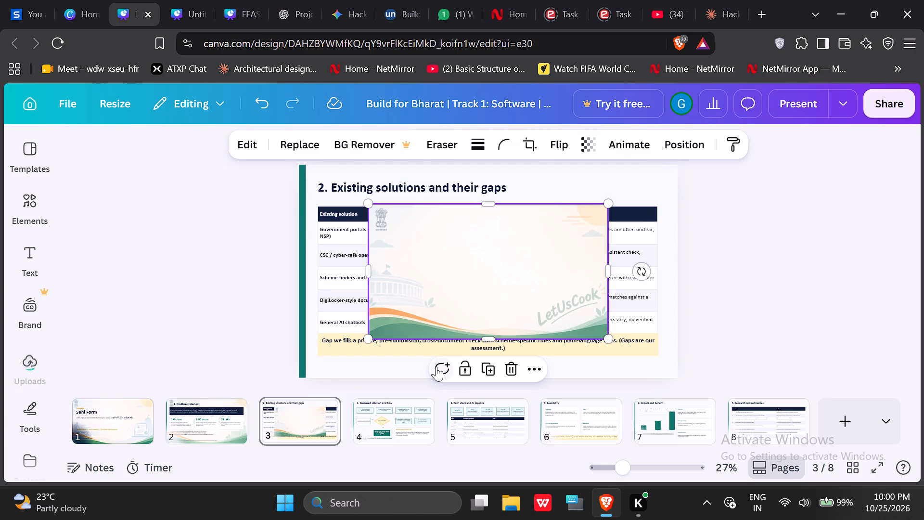
left_click_drag(369, 204, 308, 172)
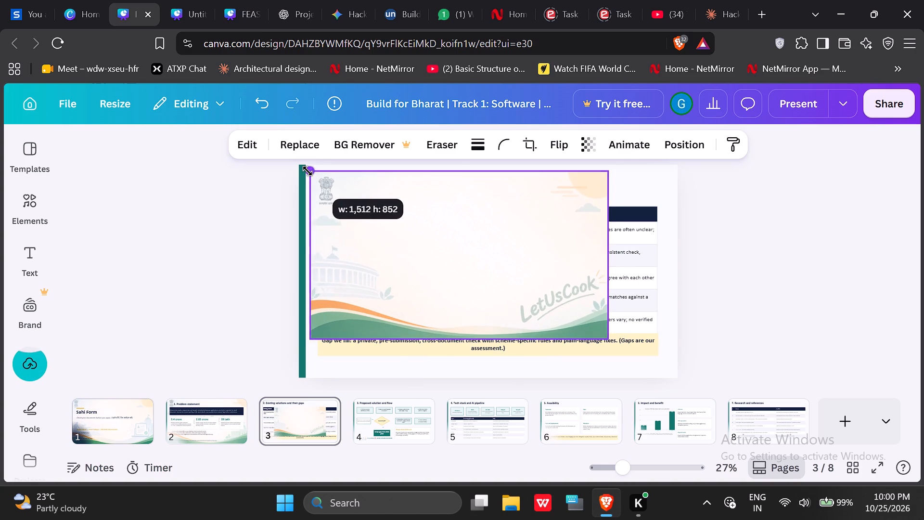
left_click(307, 167)
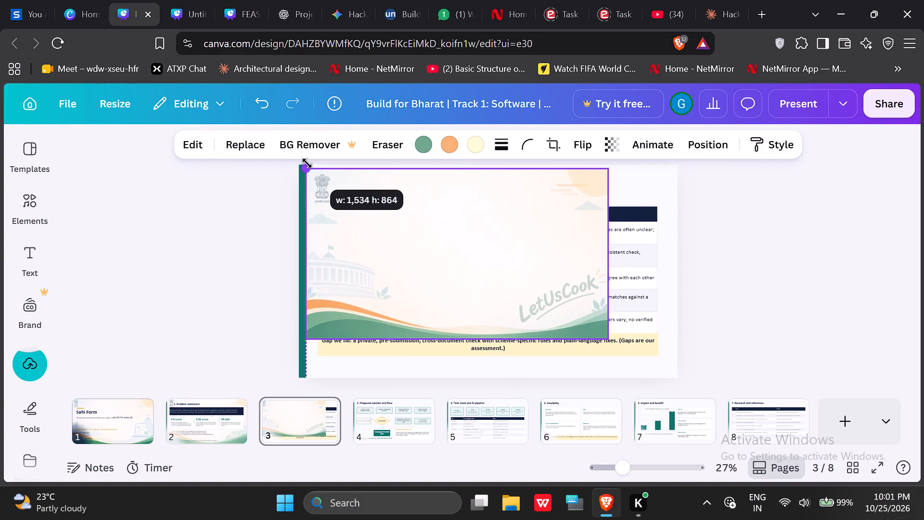
left_click_drag(613, 338, 681, 363)
left_click(671, 267)
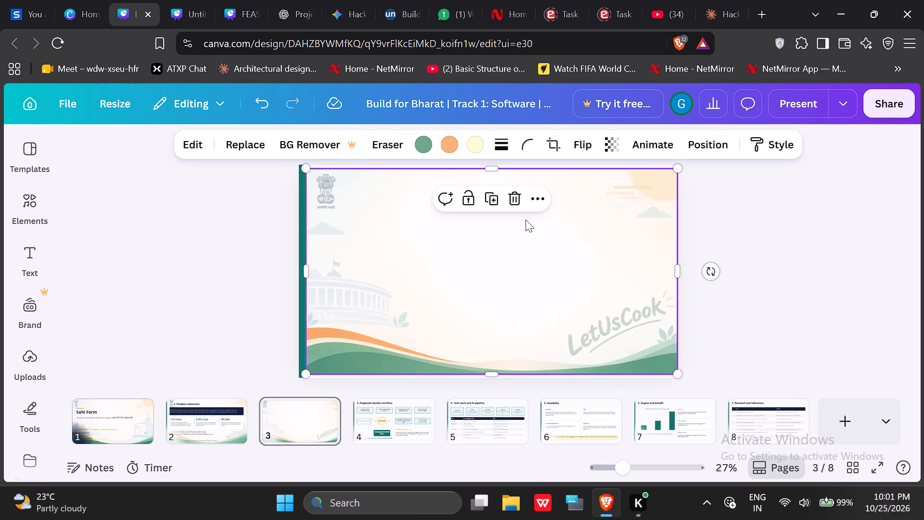
Send the background image to the back of the Existing solutions slide and deselect it.
left_click(544, 203)
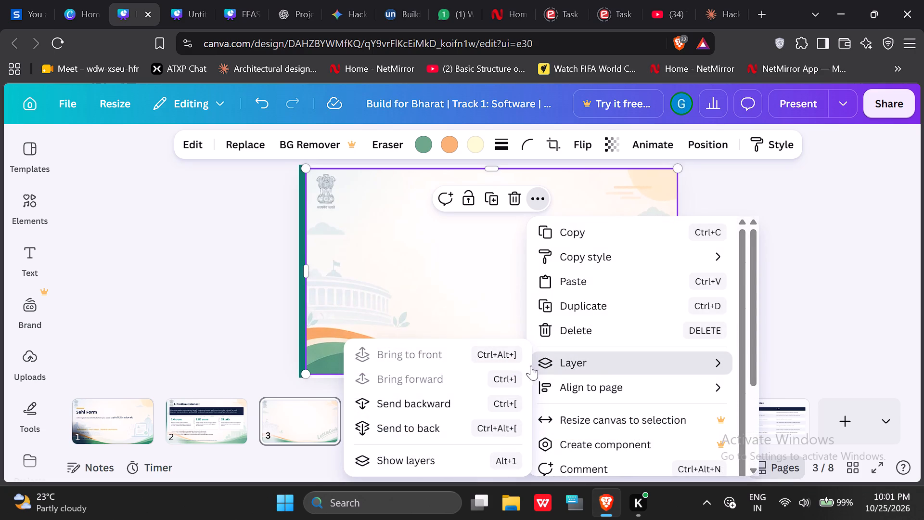
left_click(496, 431)
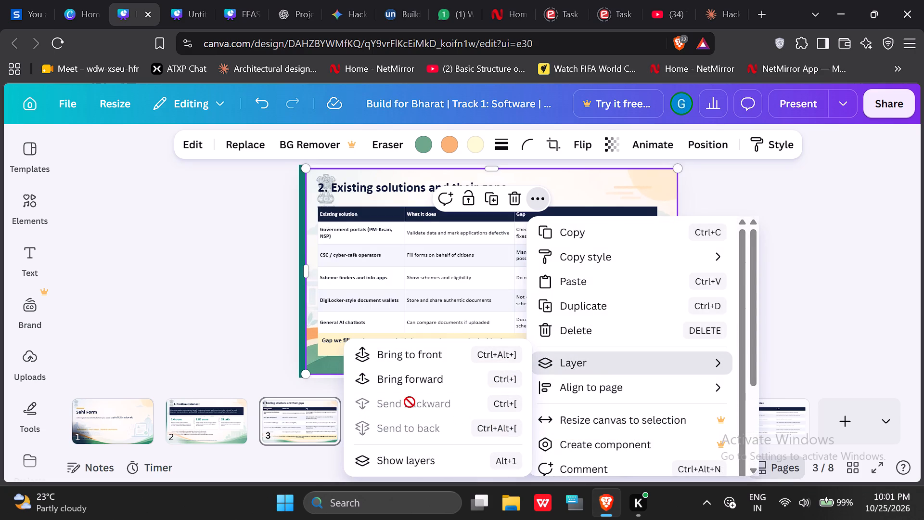
left_click(184, 317)
Move the "2. Existing solutions and their gaps" title right and slightly down so it sits beside the emblem.
left_click_drag(406, 193, 422, 194)
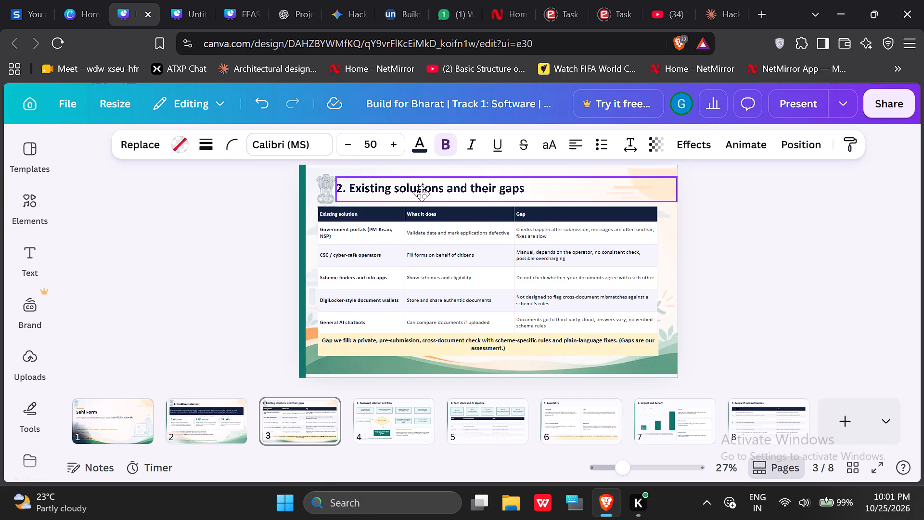
left_click_drag(422, 194, 426, 197)
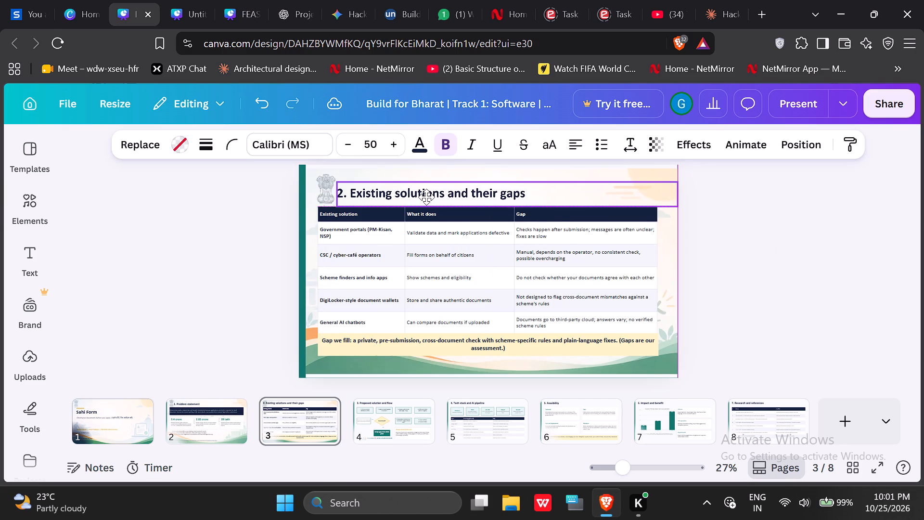
left_click_drag(426, 197, 426, 197)
left_click(275, 212)
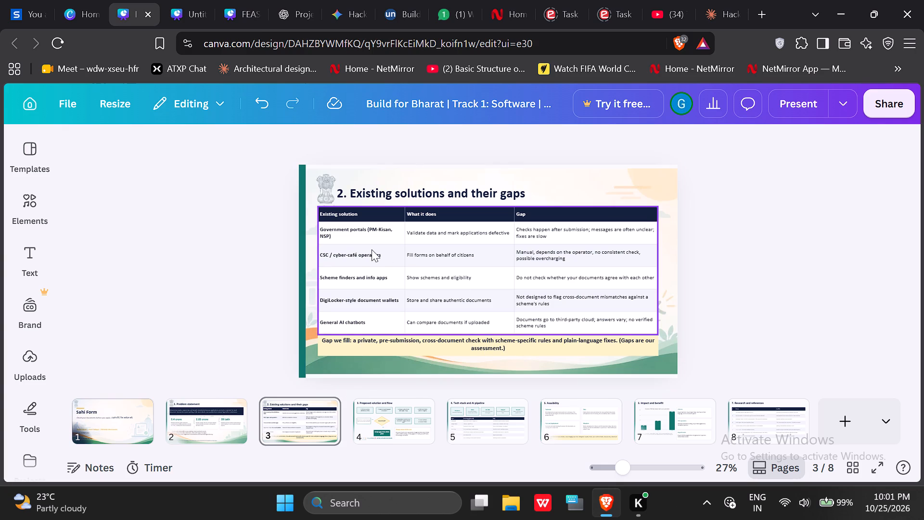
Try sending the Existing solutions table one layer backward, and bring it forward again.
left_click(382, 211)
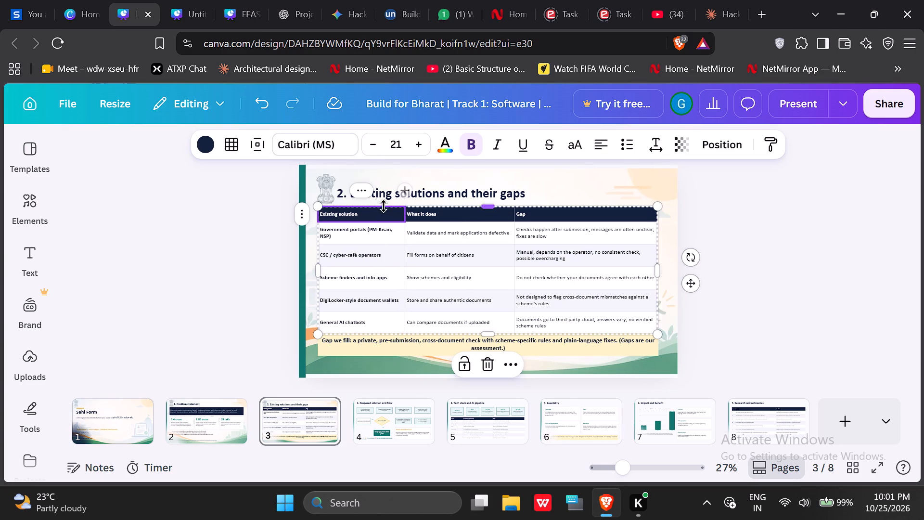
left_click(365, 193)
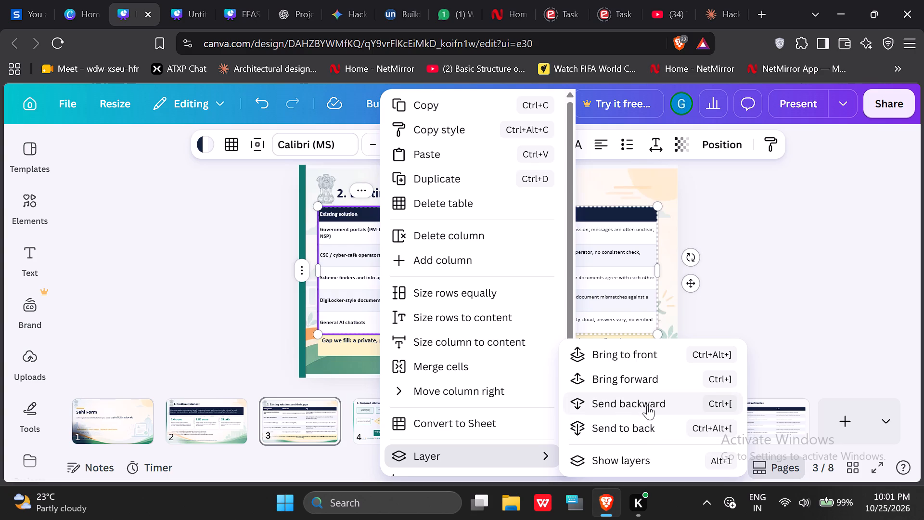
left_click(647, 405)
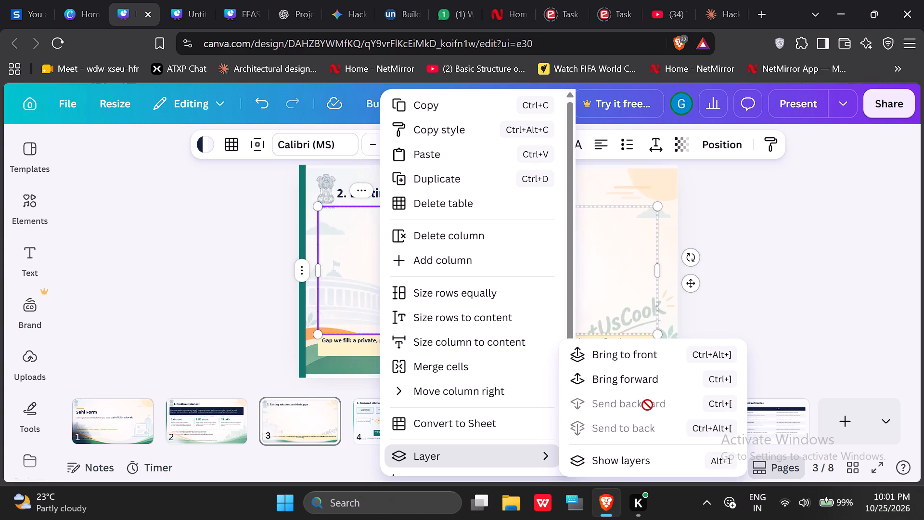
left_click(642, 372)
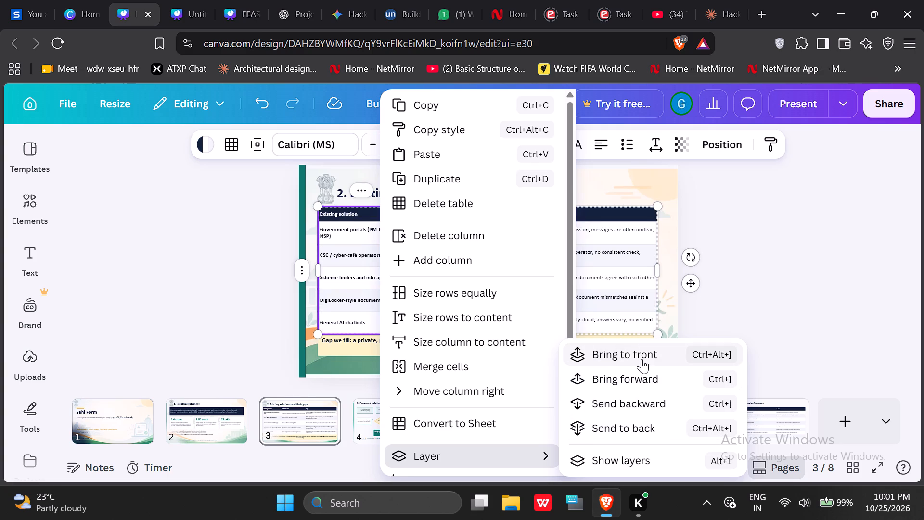
Bring the Existing solutions table to the front and deselect it.
left_click(642, 359)
left_click(234, 304)
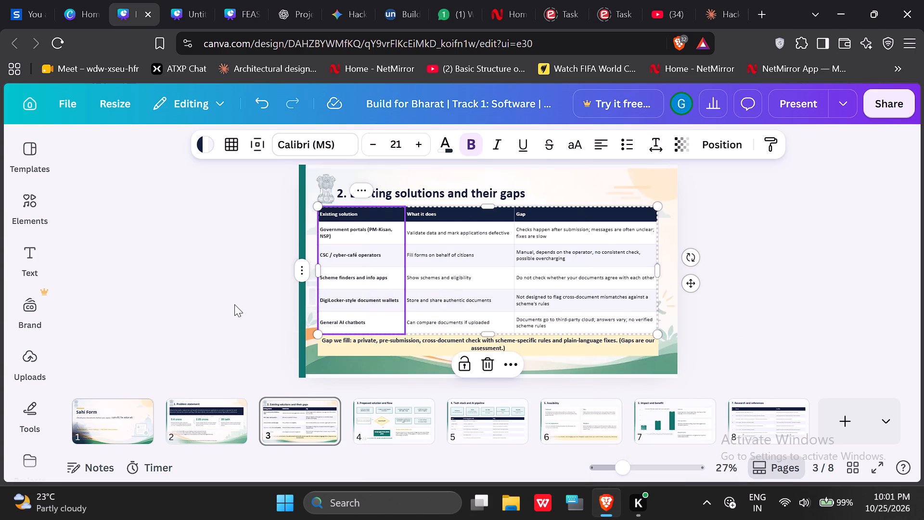
left_click(266, 309)
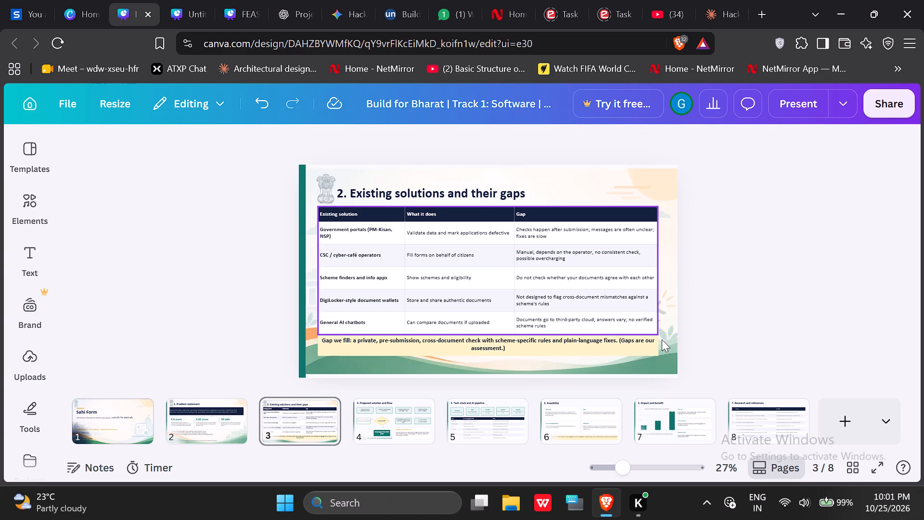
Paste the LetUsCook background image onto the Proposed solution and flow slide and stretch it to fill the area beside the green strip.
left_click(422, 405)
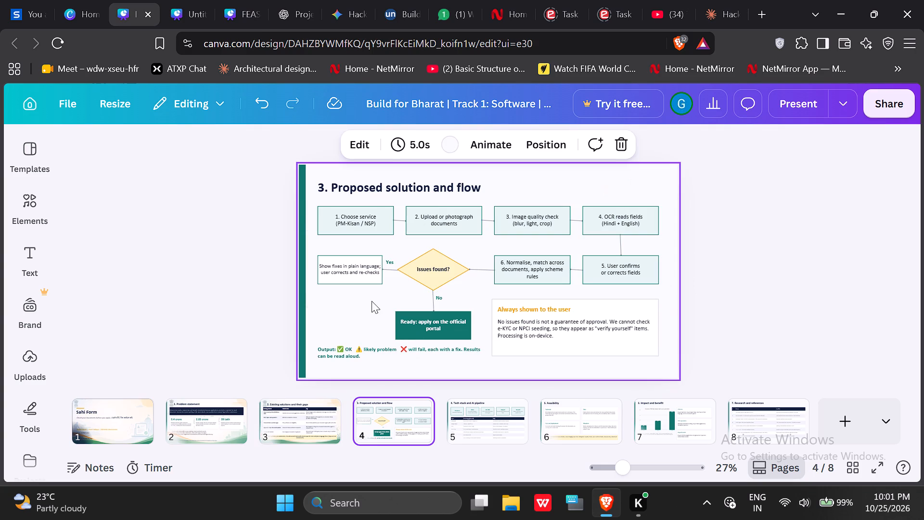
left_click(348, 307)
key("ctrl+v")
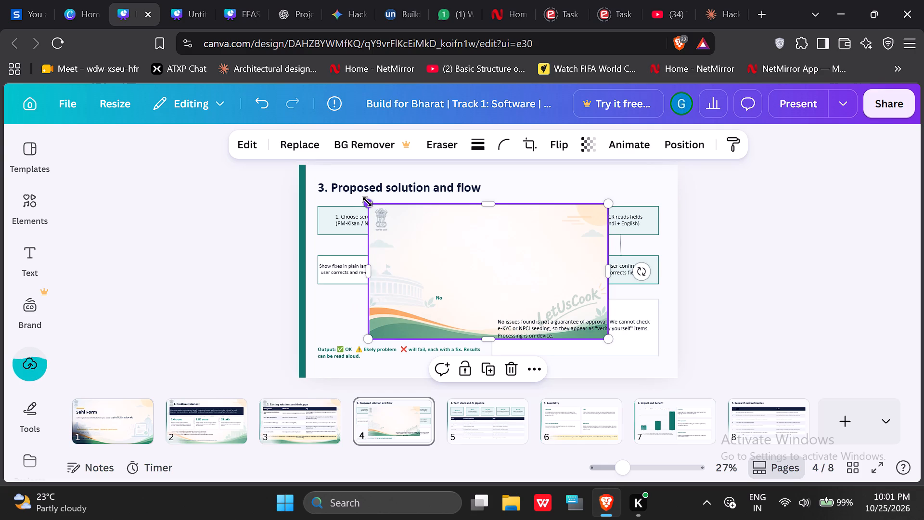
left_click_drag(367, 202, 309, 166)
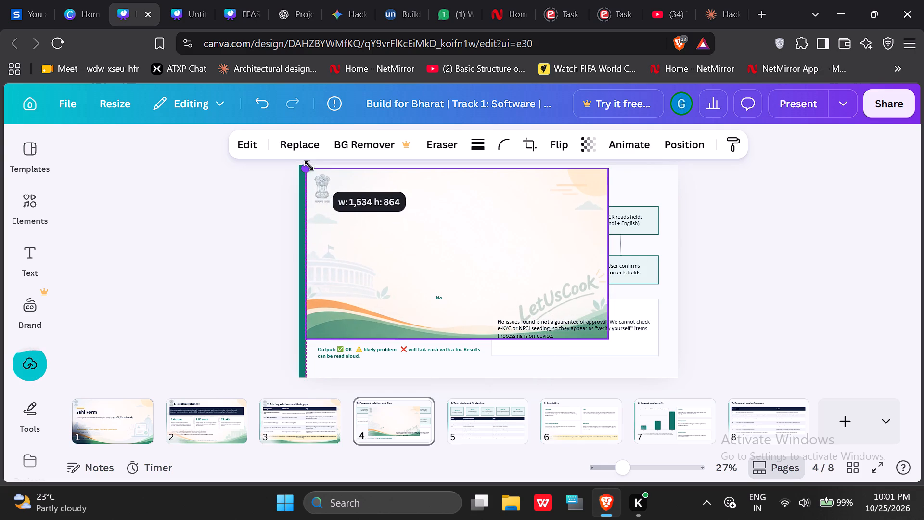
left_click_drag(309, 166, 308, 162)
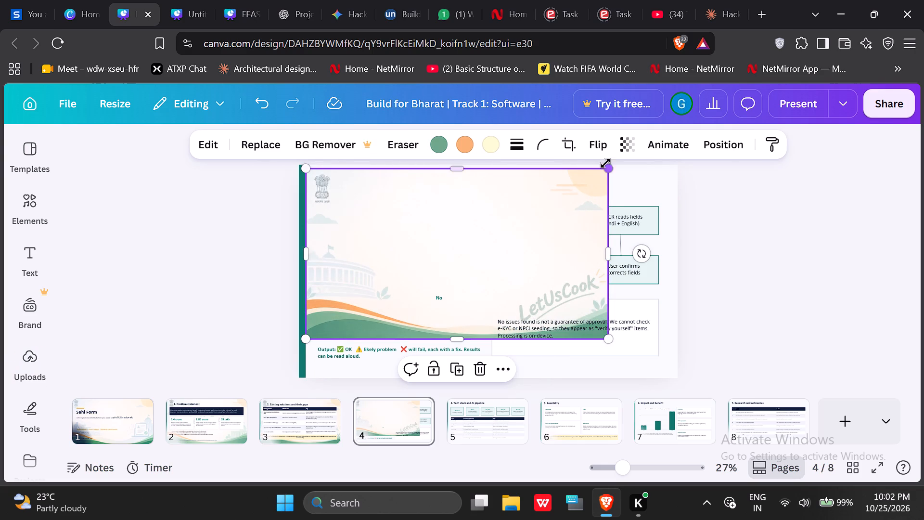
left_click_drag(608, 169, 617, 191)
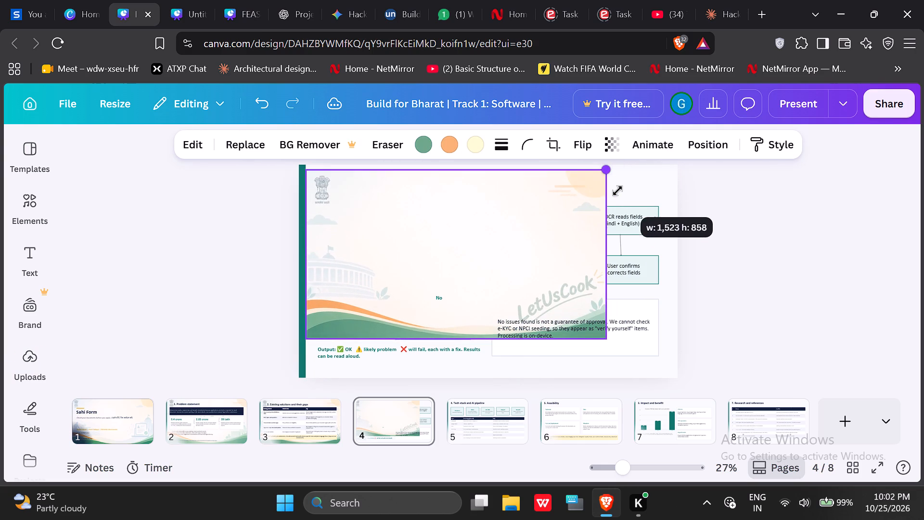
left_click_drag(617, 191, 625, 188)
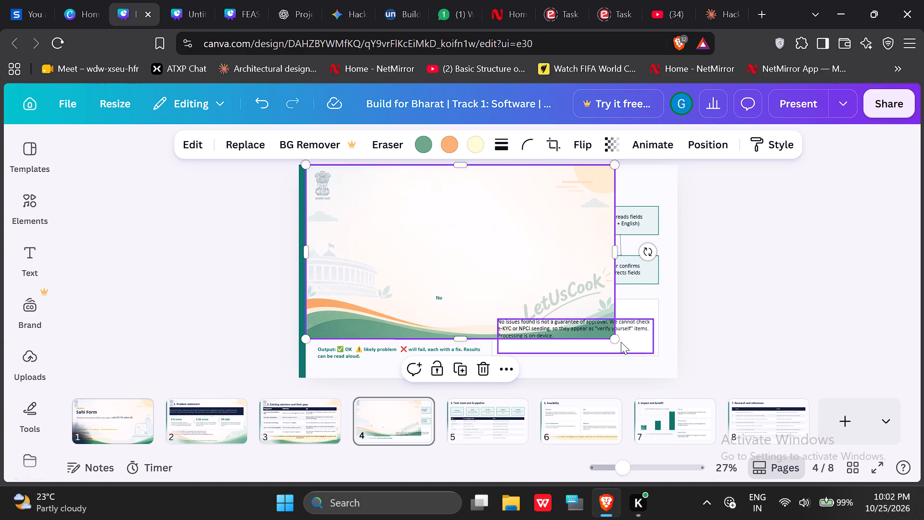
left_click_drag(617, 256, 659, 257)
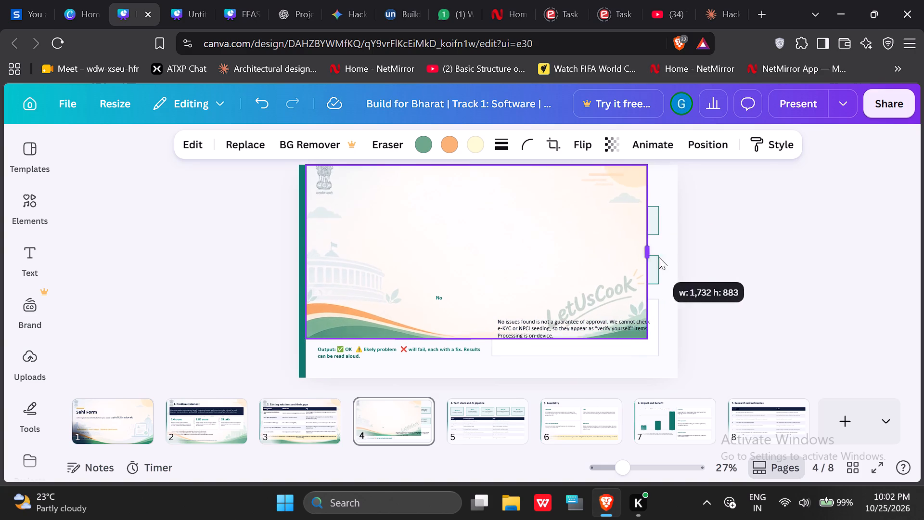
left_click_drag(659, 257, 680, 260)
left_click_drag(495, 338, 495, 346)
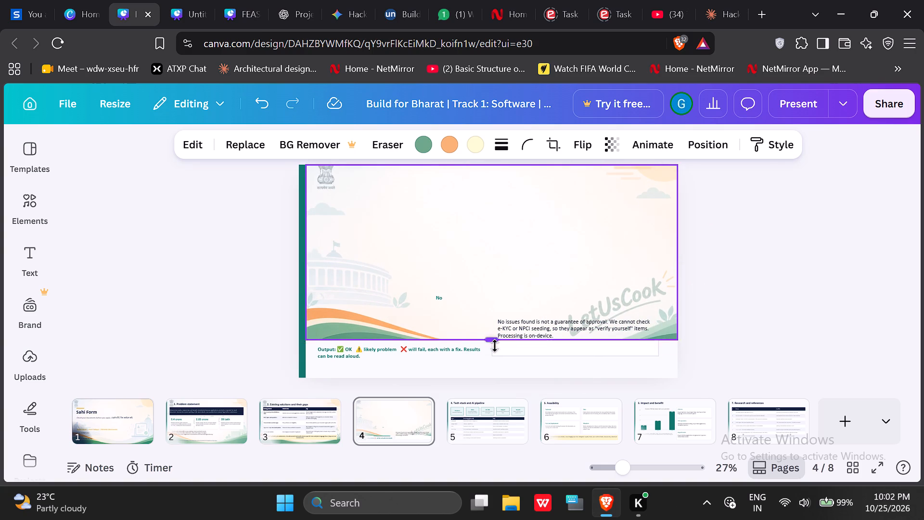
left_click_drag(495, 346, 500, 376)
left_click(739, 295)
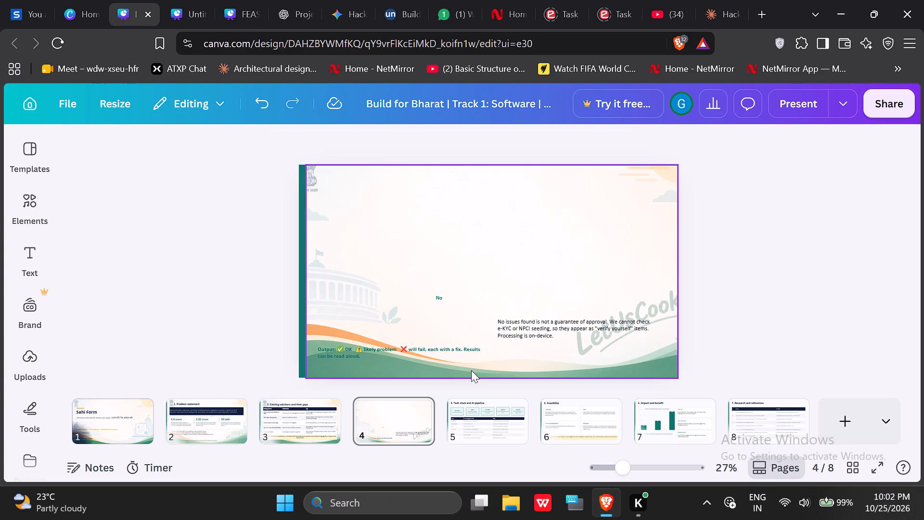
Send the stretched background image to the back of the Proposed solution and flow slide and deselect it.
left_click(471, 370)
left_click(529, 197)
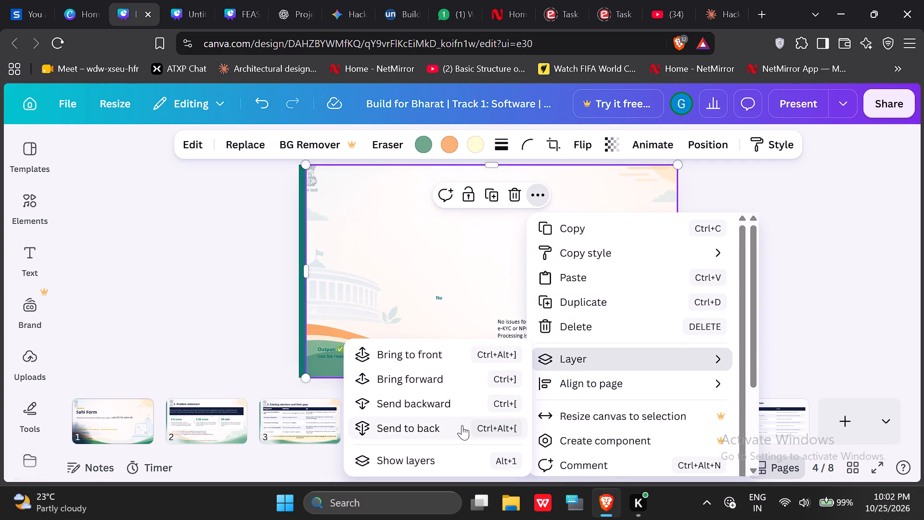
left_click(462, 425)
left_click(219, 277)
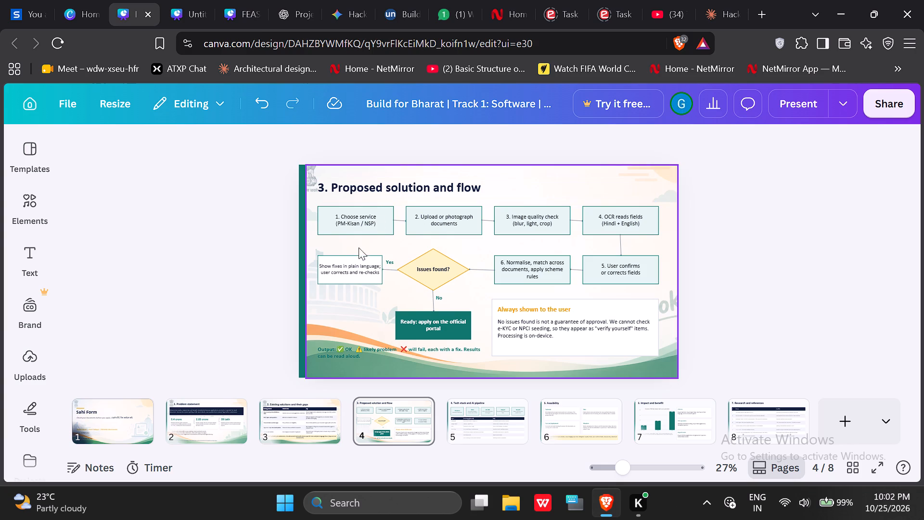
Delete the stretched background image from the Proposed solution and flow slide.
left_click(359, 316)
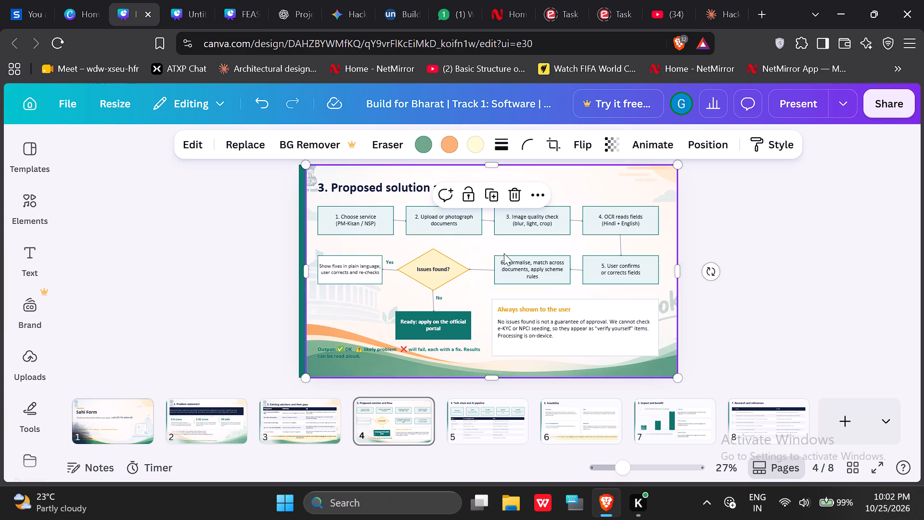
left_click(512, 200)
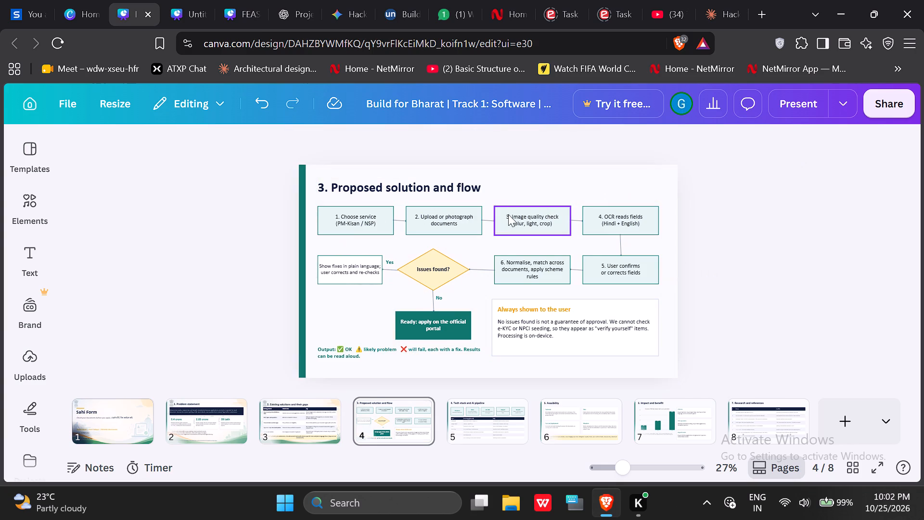
Paste a fresh copy of the LetUsCook background image onto the Proposed solution and flow slide.
left_click(488, 365)
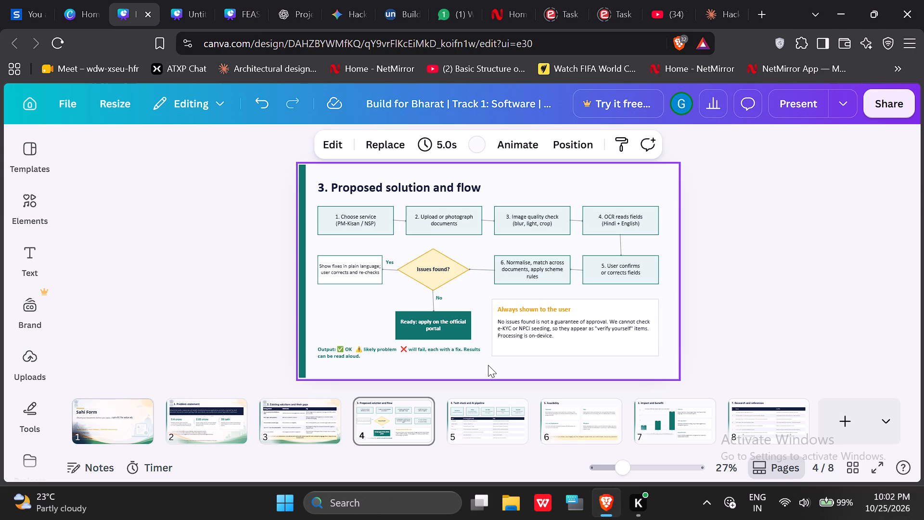
key("ctrl+v")
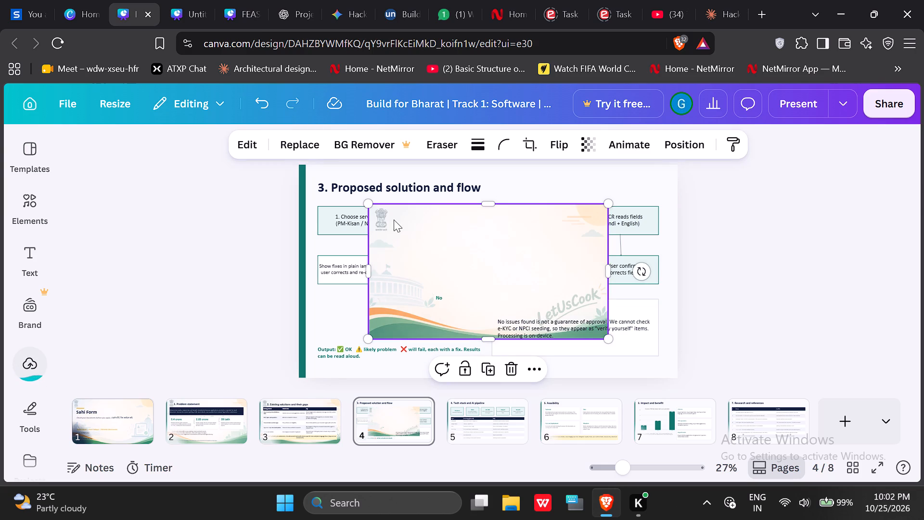
Enlarge the pasted LetUsCook background image to fill the Proposed solution and flow slide's full area beside the green strip.
left_click_drag(606, 201, 645, 176)
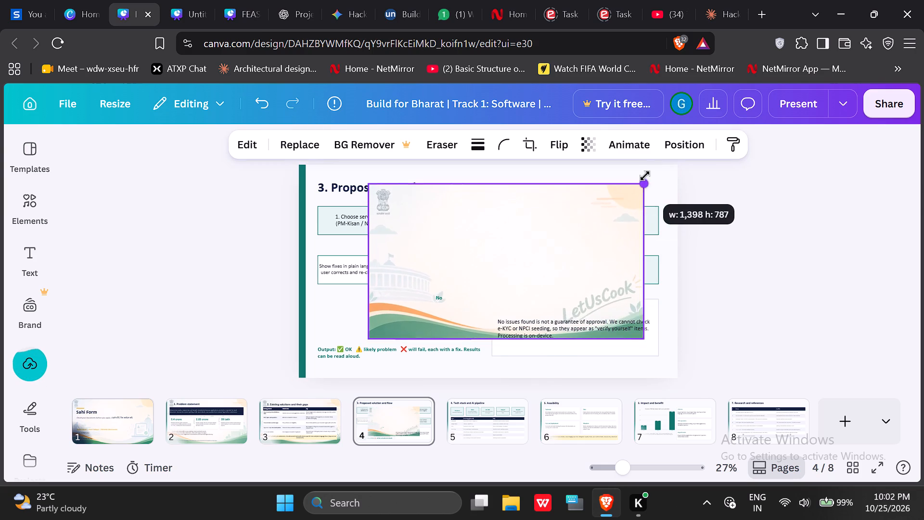
left_click_drag(645, 176, 671, 161)
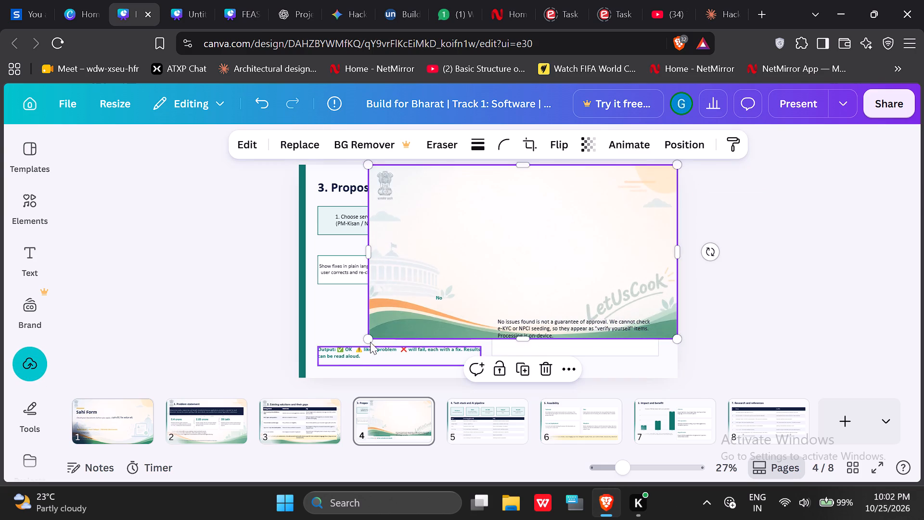
left_click_drag(371, 340, 323, 394)
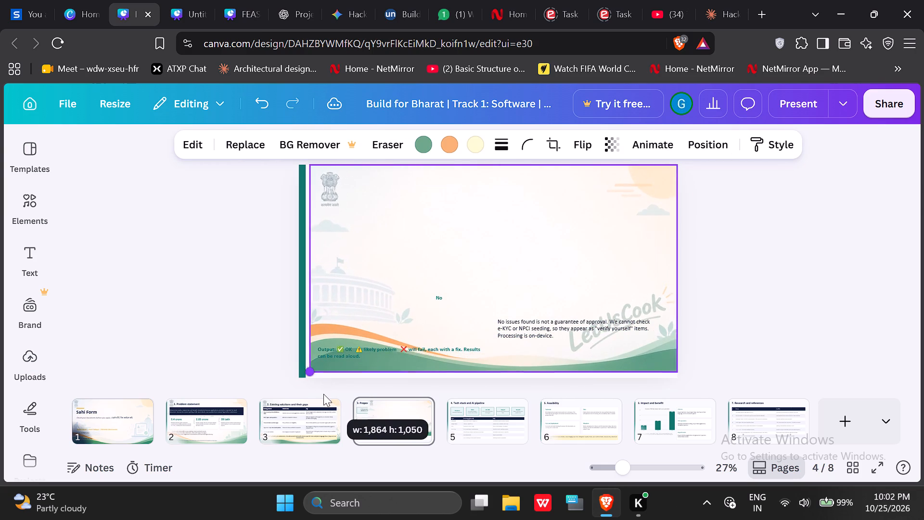
left_click_drag(323, 394, 323, 394)
left_click_drag(496, 377, 496, 382)
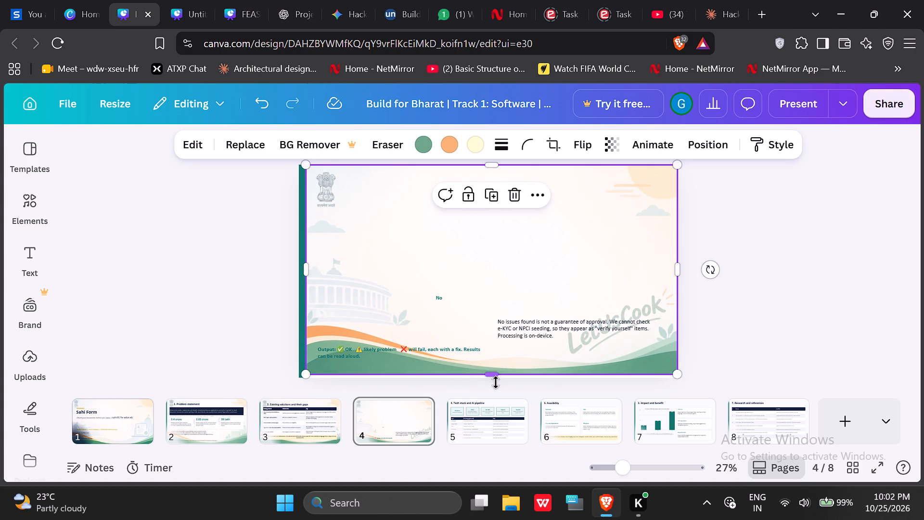
left_click_drag(496, 382, 496, 384)
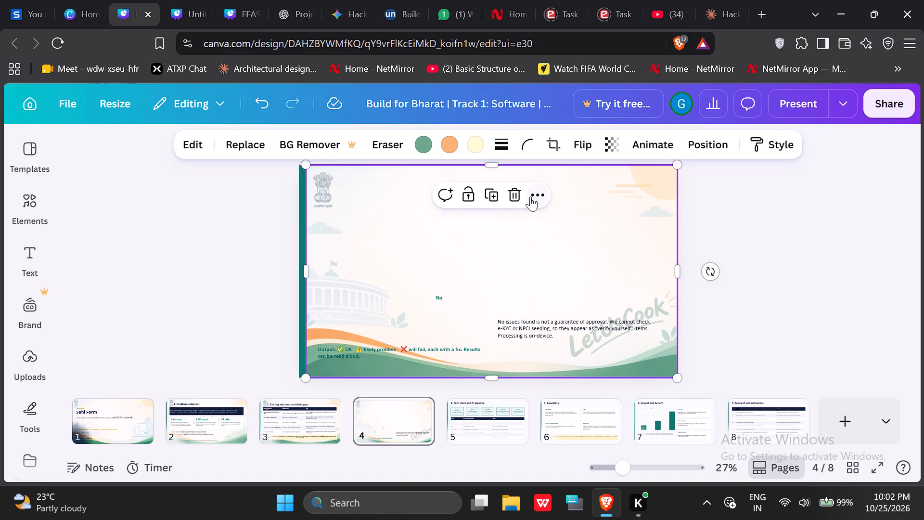
Open the layer ordering options for the enlarged background image on the Proposed solution and flow slide.
left_click(530, 196)
left_click(574, 361)
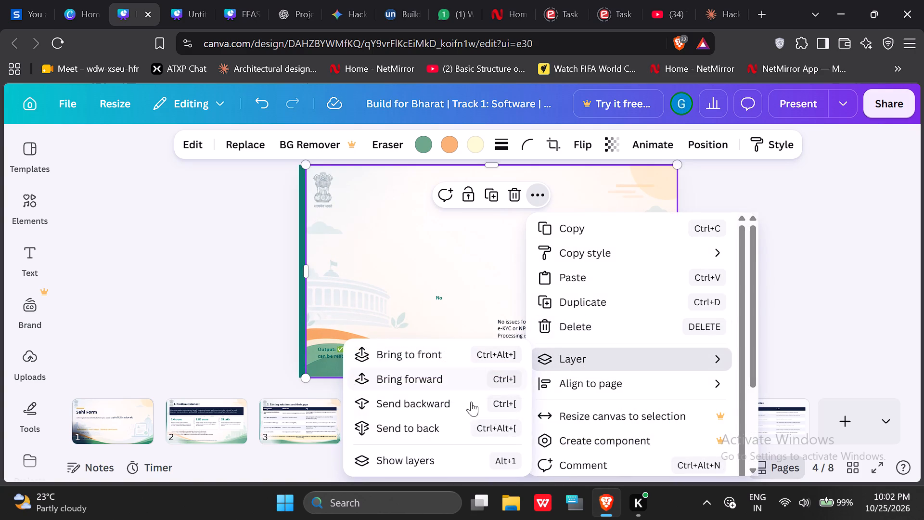
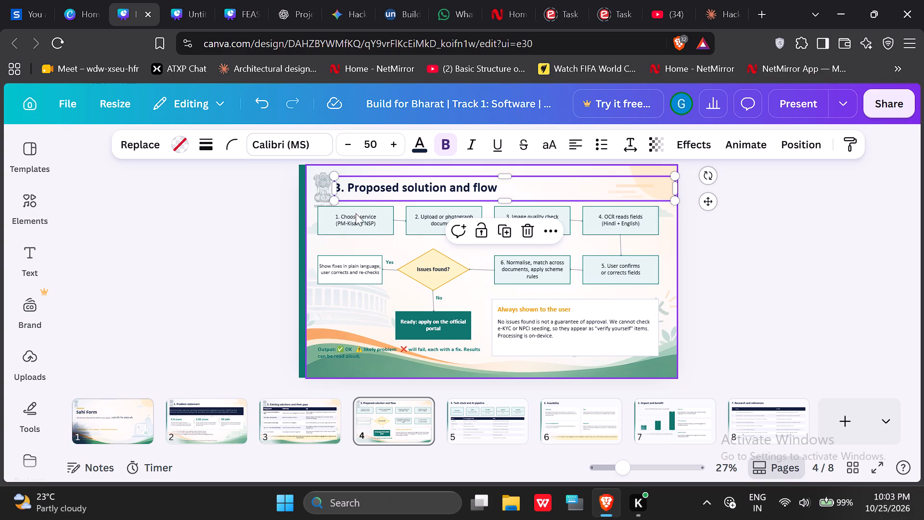
Paste the LetUsCook background image onto the Tech stack and AI pipeline slide and enlarge it to about 1,632 by 919 against the slide's top-right corner.
left_click(246, 220)
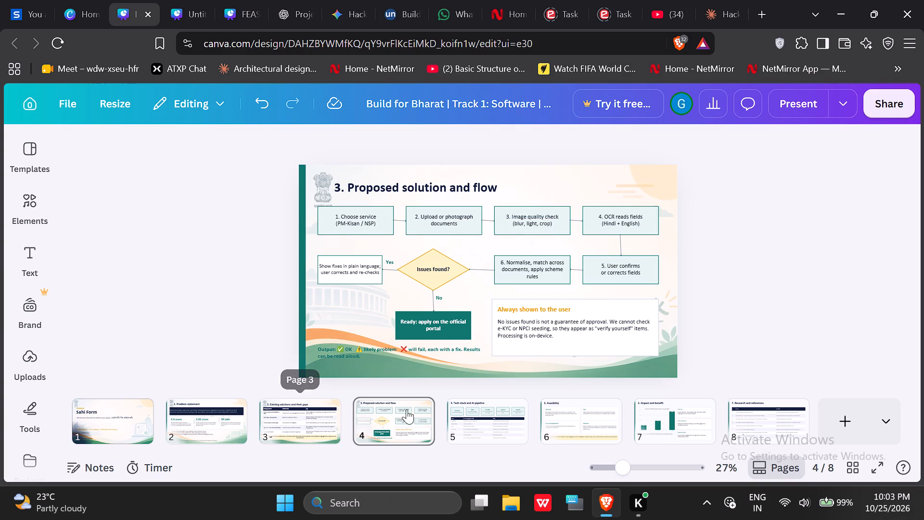
left_click(487, 417)
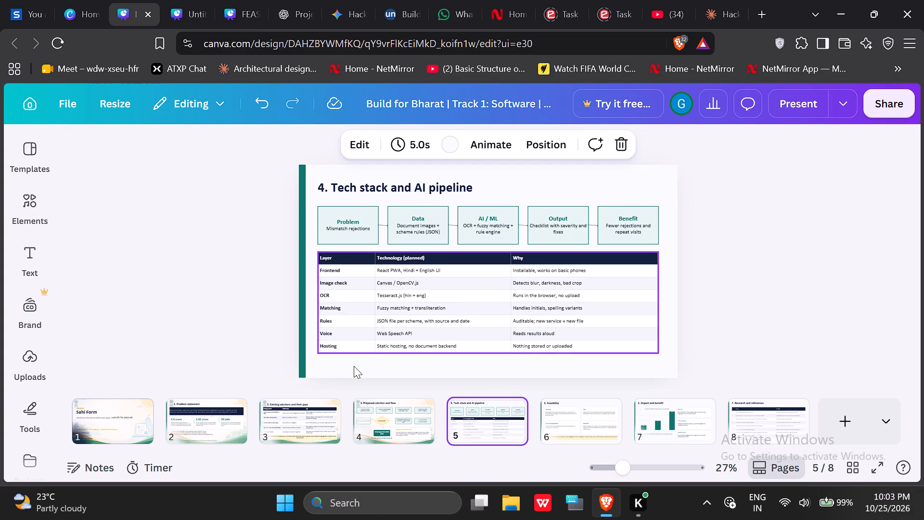
left_click(354, 366)
key("ctrl+v")
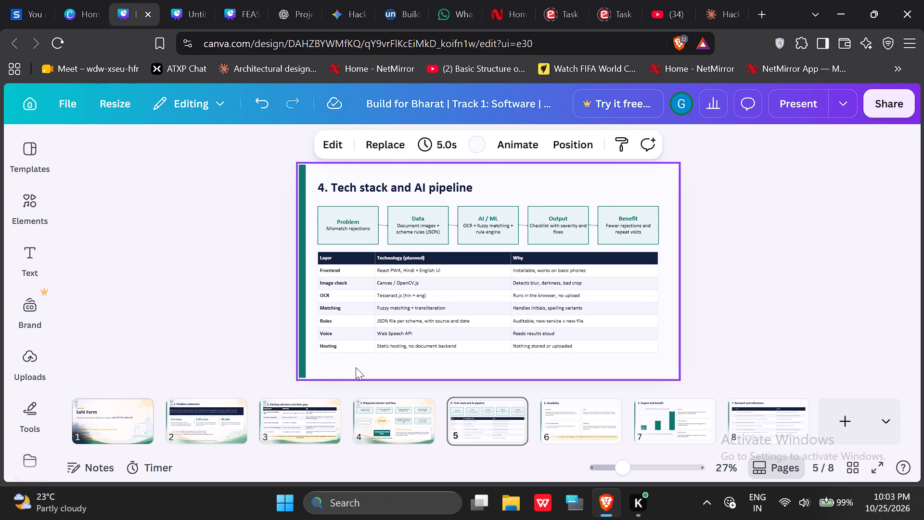
left_click_drag(610, 207, 611, 207)
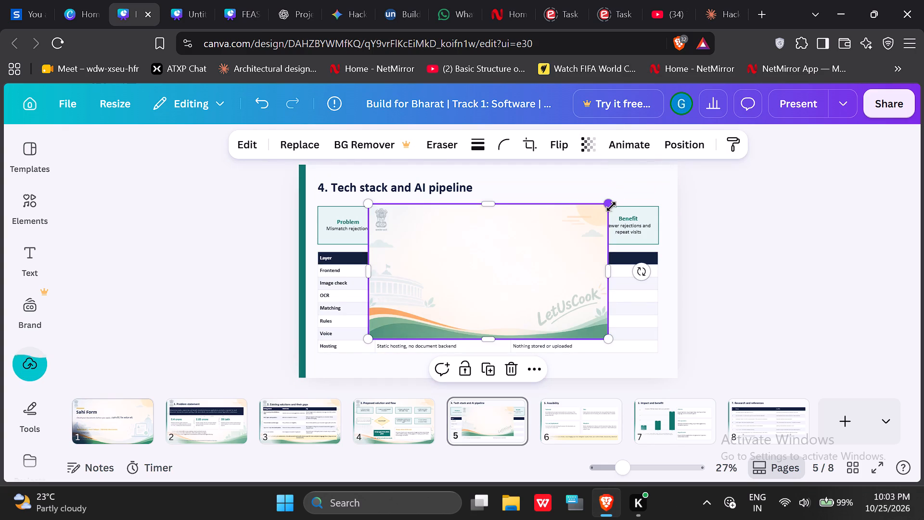
left_click_drag(611, 207, 684, 180)
left_click_drag(366, 340, 359, 363)
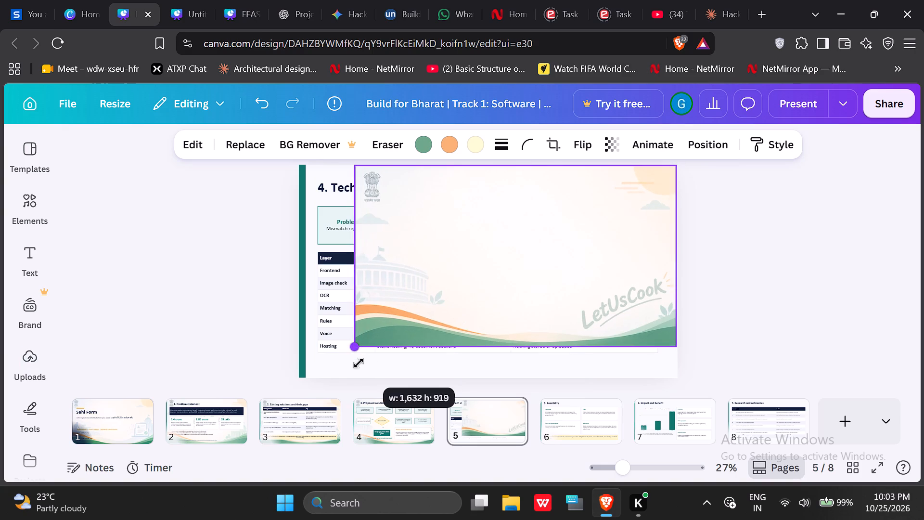
Stretch the background image to about 1,880 by 1,077 beside the green strip on the Tech stack and AI pipeline slide and send it to the back.
left_click_drag(359, 363, 323, 403)
left_click(494, 378)
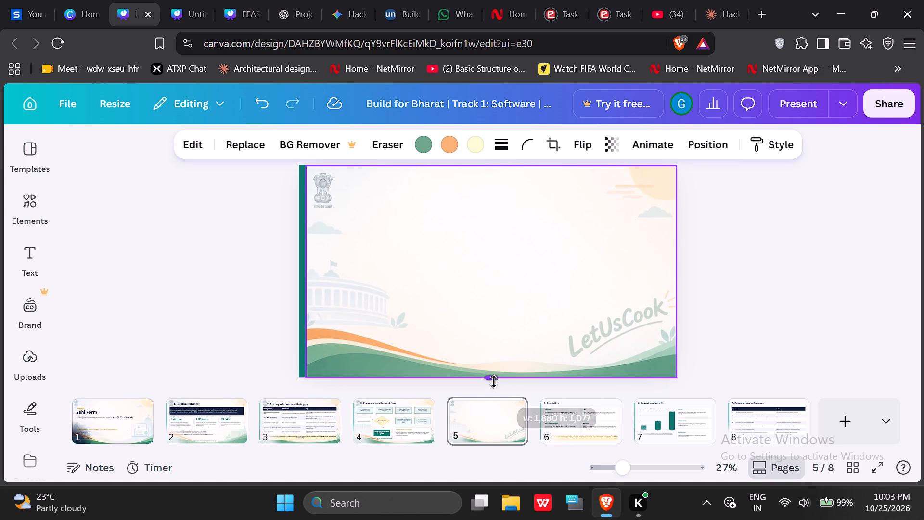
left_click(532, 196)
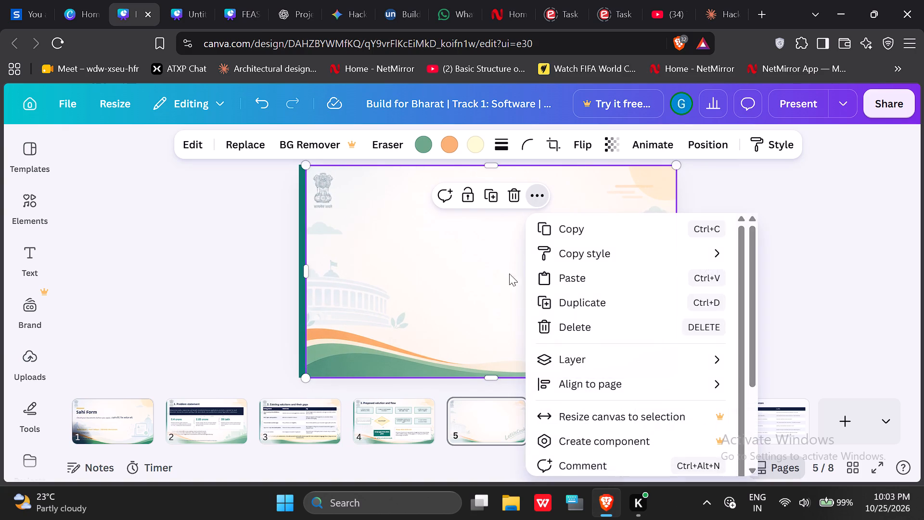
left_click(575, 355)
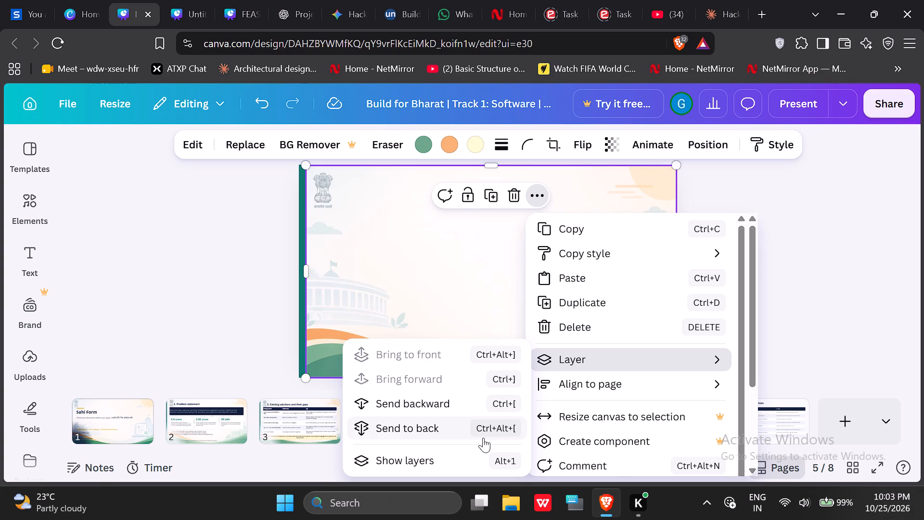
left_click(483, 438)
left_click(263, 264)
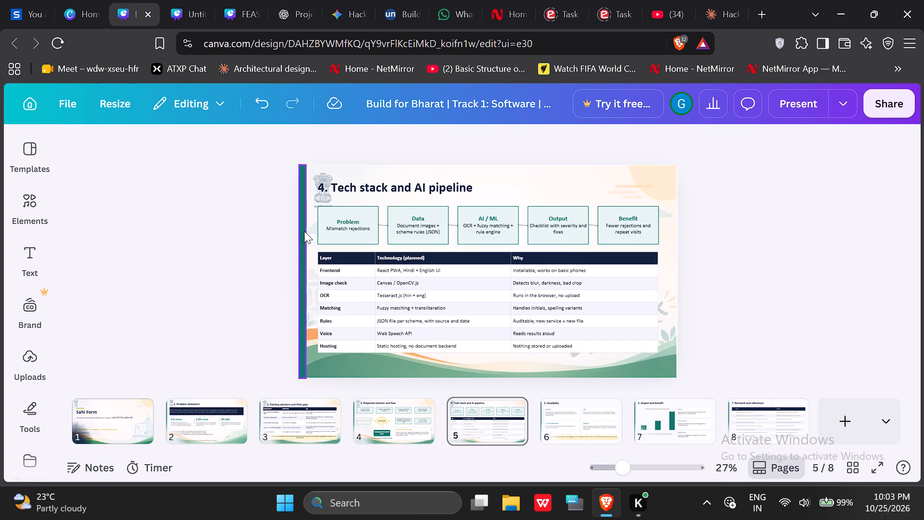
Nudge the "4. Tech stack and AI pipeline" title rightward until it sits just beside the emblem.
left_click(358, 190)
key("Right")
key("Right")
key("Right")
key("Right")
key("Right")
key("Right")
key("Right")
key("Right")
key("Right")
key("Right")
key("Right")
key("Right")
key("Right")
key("Right")
key("Right")
key("Right")
key("Right")
key("Right")
key("Right")
key("Right")
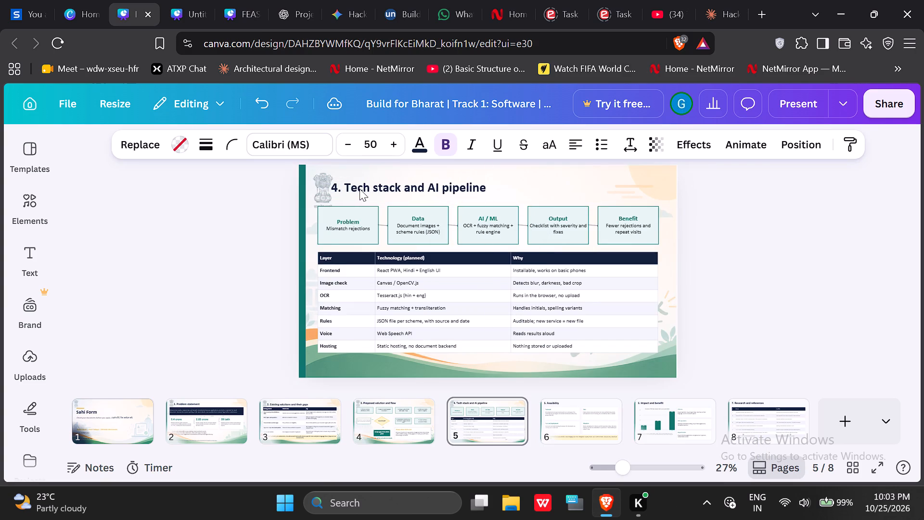
key("Right")
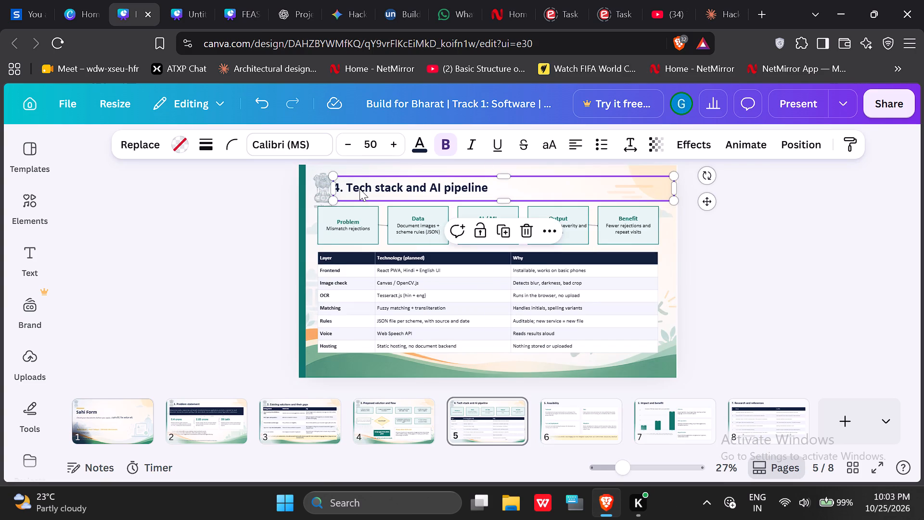
left_click(744, 311)
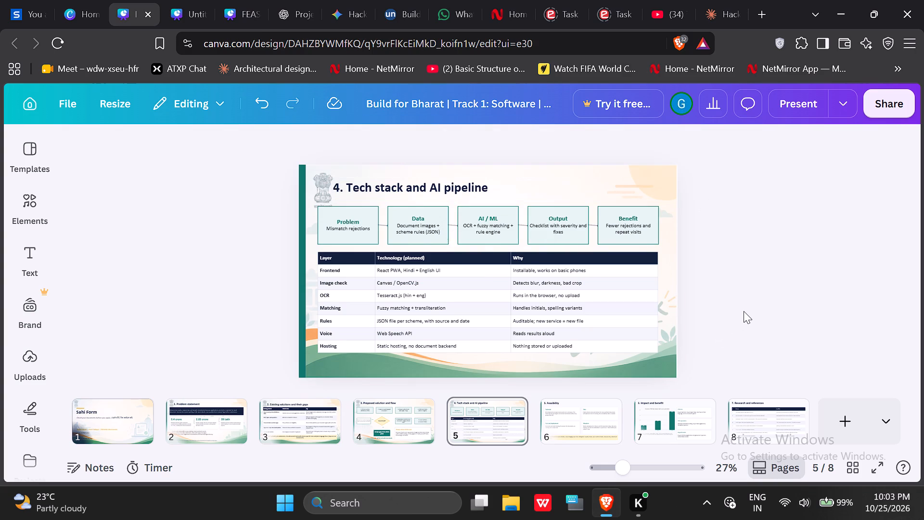
left_click(569, 426)
left_click(464, 362)
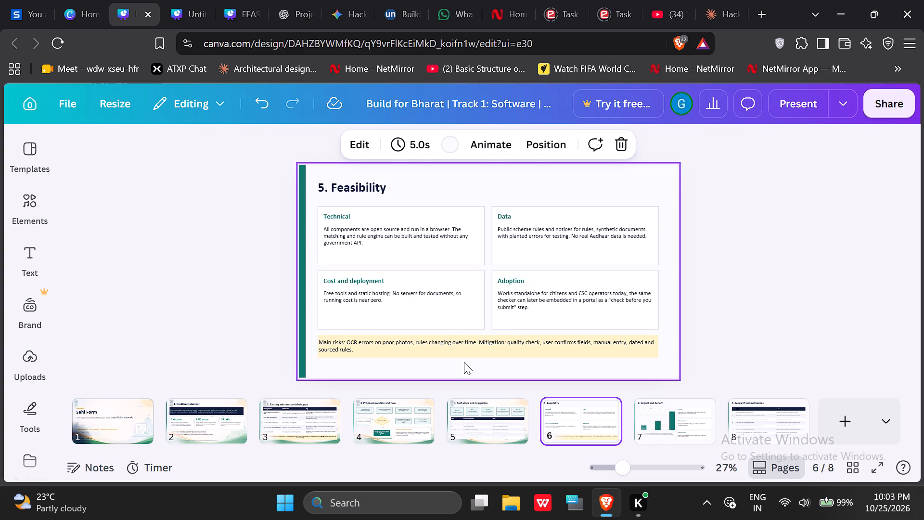
key("ctrl+v")
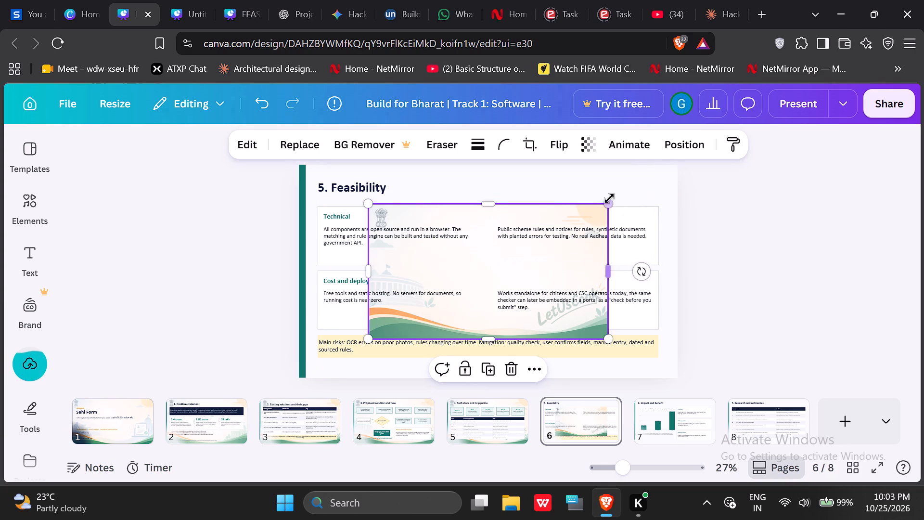
left_click_drag(609, 205, 675, 172)
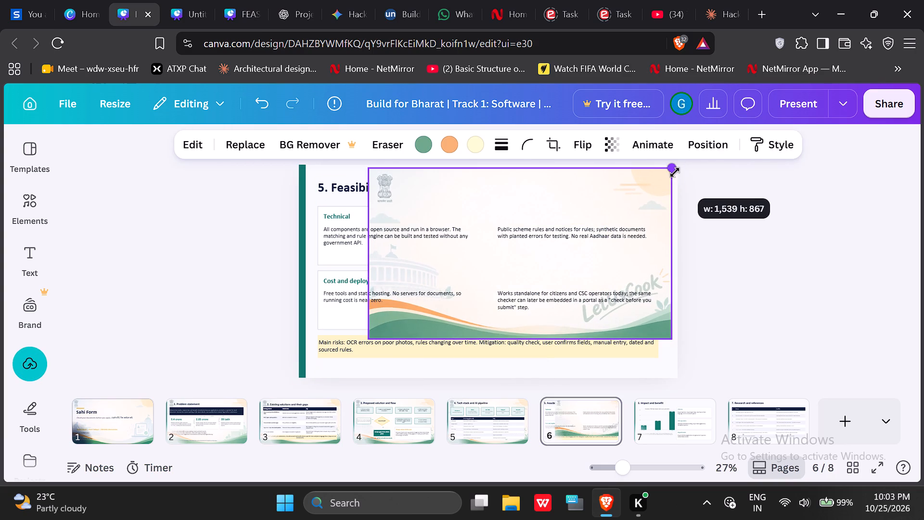
left_click_drag(675, 172, 679, 171)
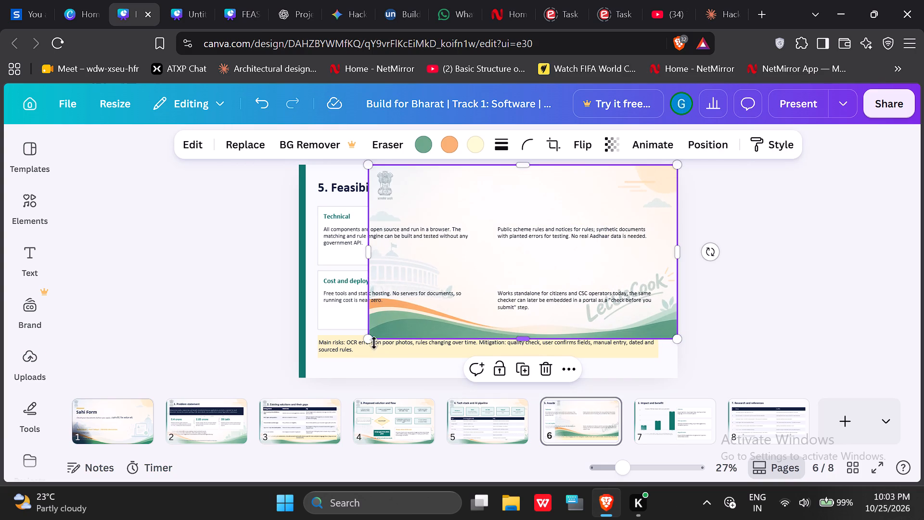
left_click_drag(370, 338, 324, 387)
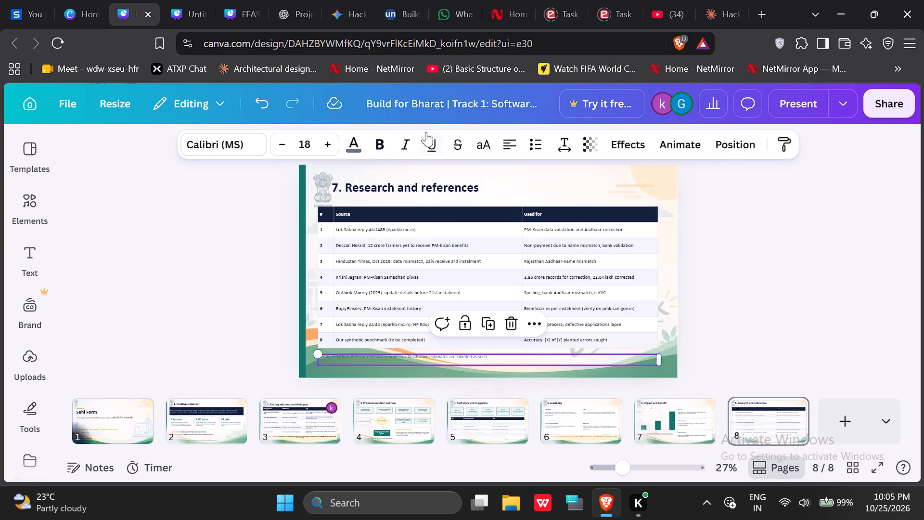
left_click(377, 152)
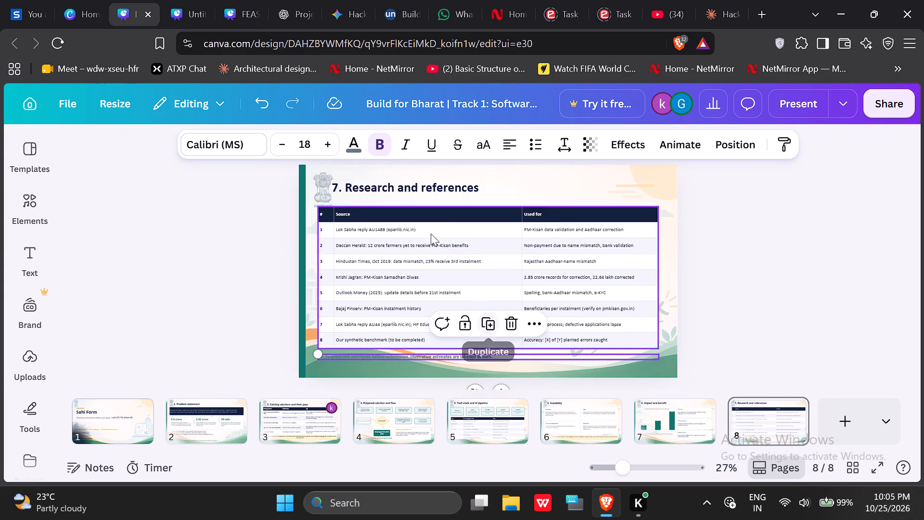
triple_click(329, 141)
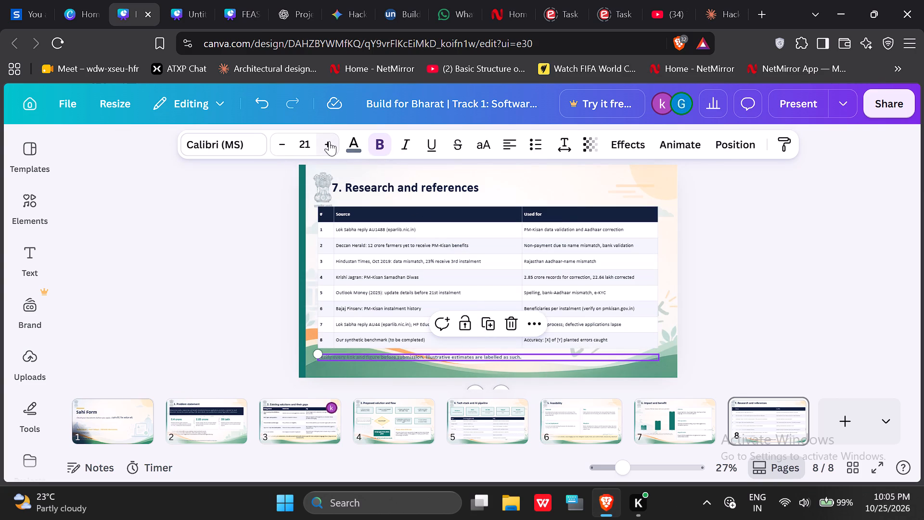
left_click(329, 141)
left_click(272, 249)
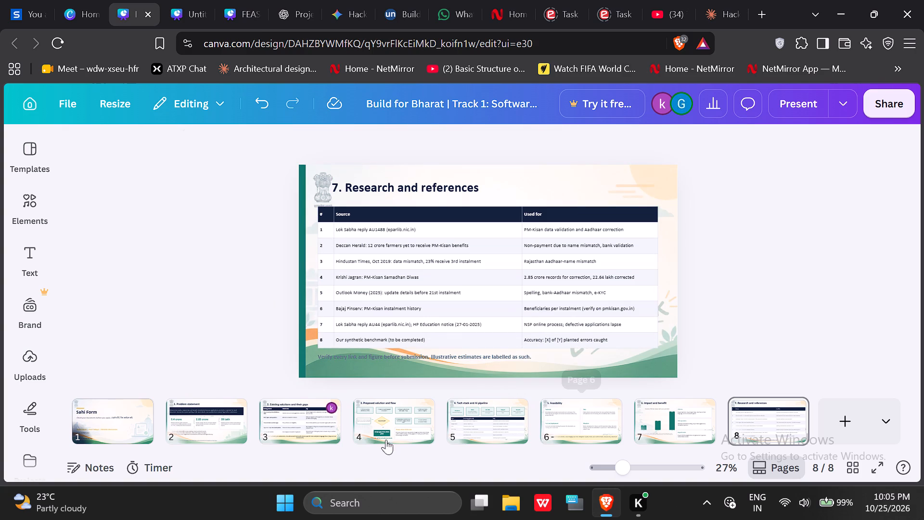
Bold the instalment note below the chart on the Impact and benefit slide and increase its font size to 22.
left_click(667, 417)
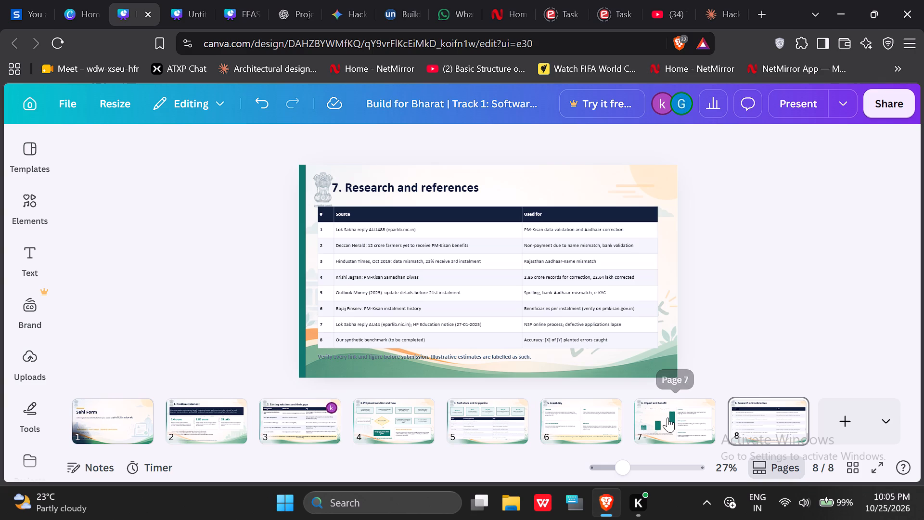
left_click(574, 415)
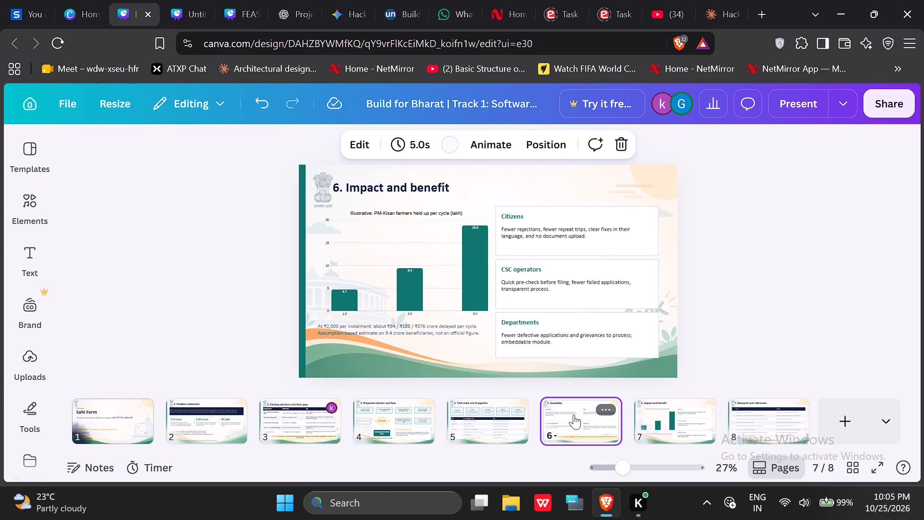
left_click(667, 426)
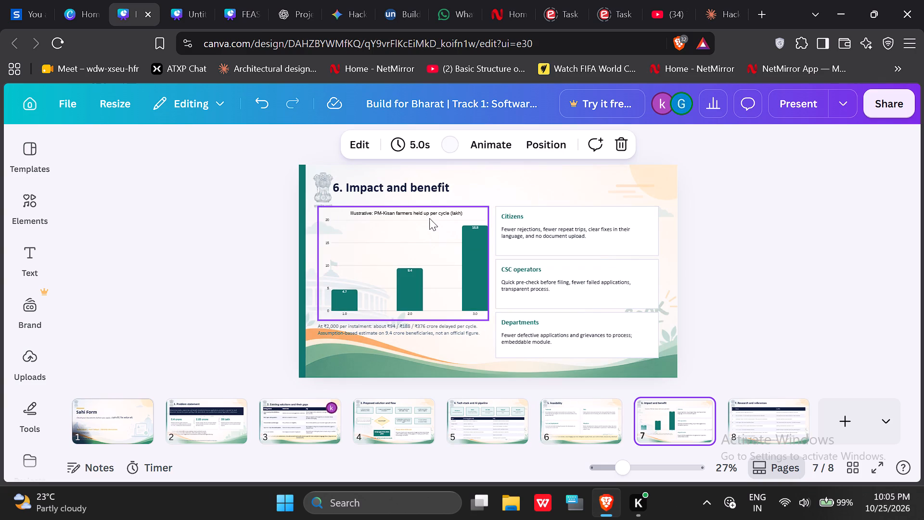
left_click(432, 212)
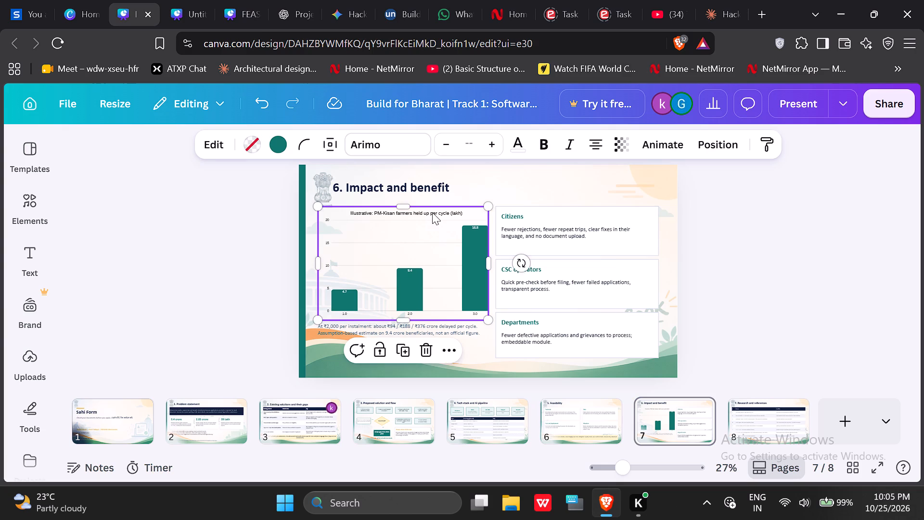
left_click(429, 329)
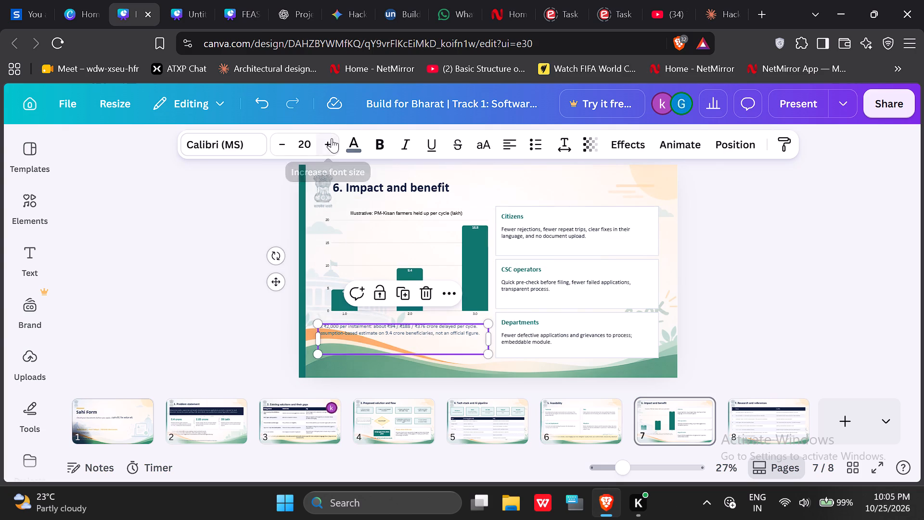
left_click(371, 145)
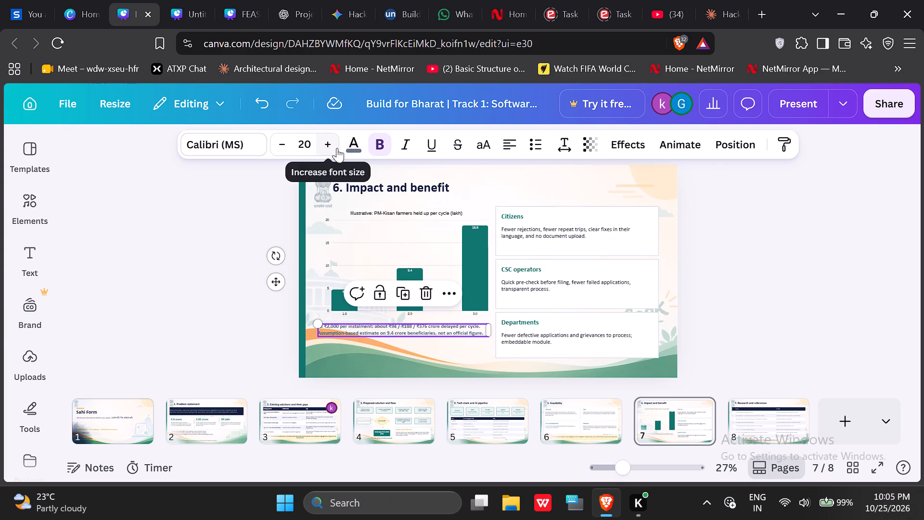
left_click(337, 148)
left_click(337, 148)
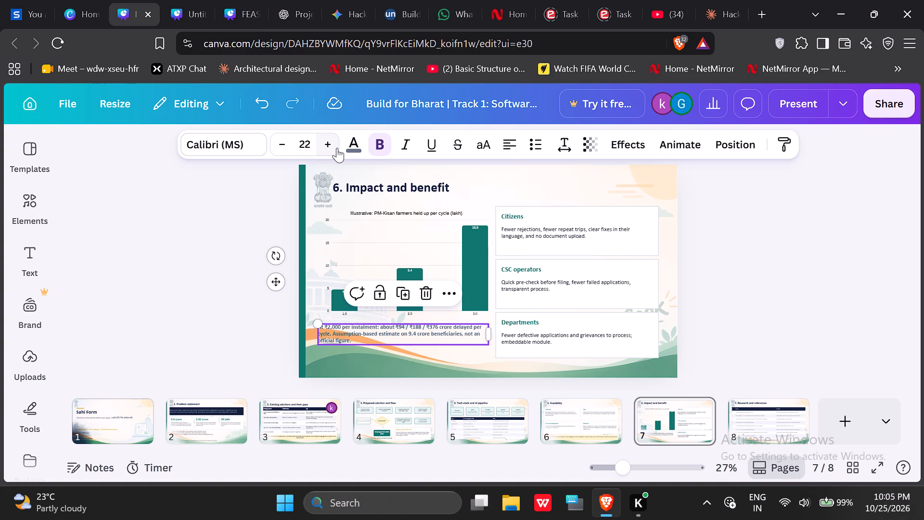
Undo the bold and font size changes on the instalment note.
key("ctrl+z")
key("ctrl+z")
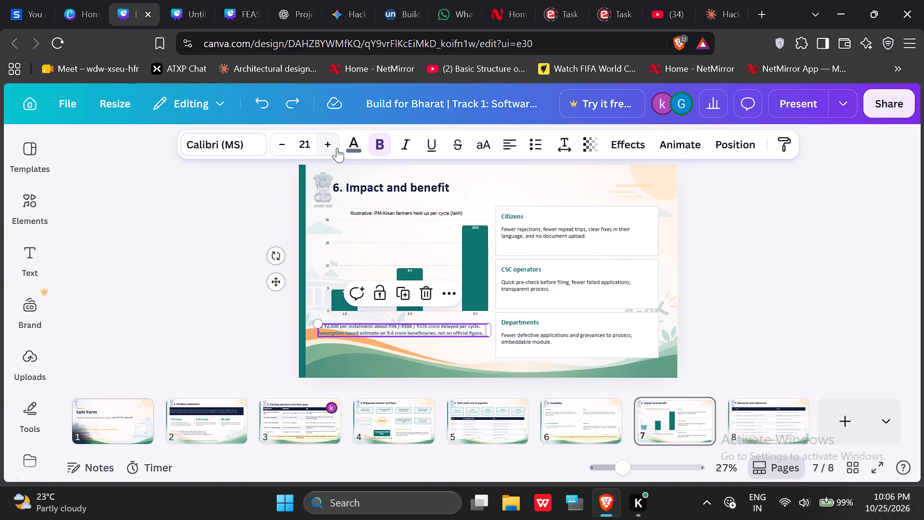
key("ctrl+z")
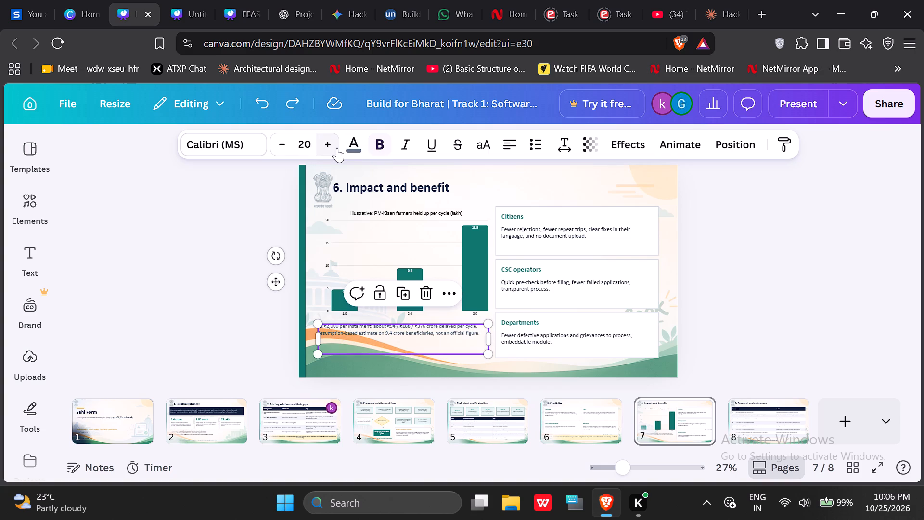
Bold the instalment note below the Impact and benefit chart and increase its font size to 23.
left_click(384, 149)
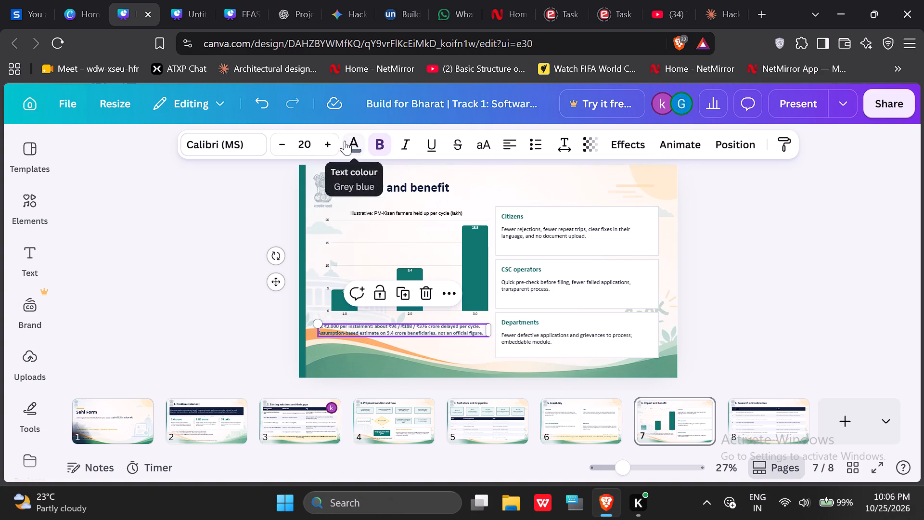
double_click(331, 144)
left_click(331, 143)
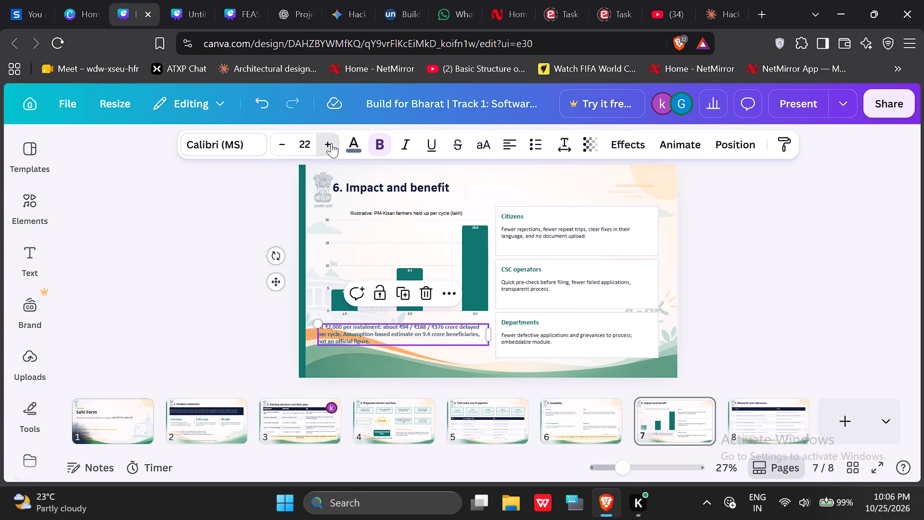
left_click(230, 244)
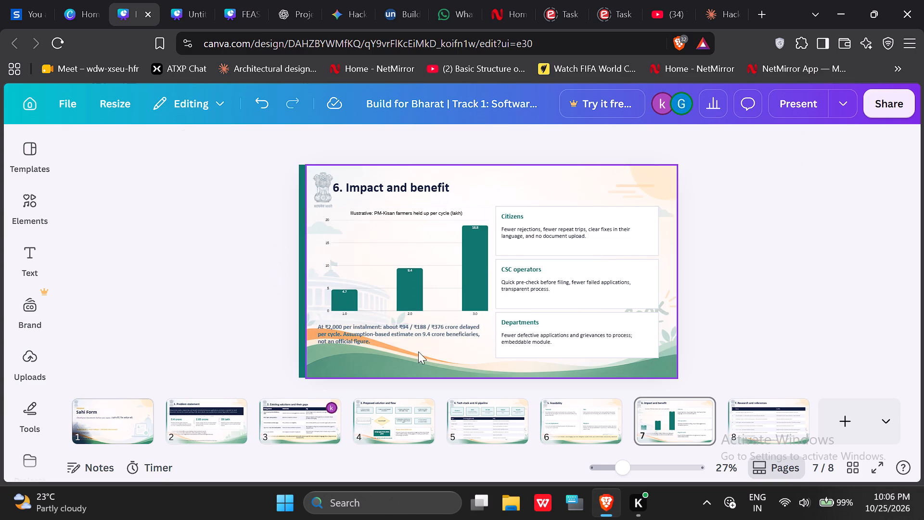
left_click(414, 338)
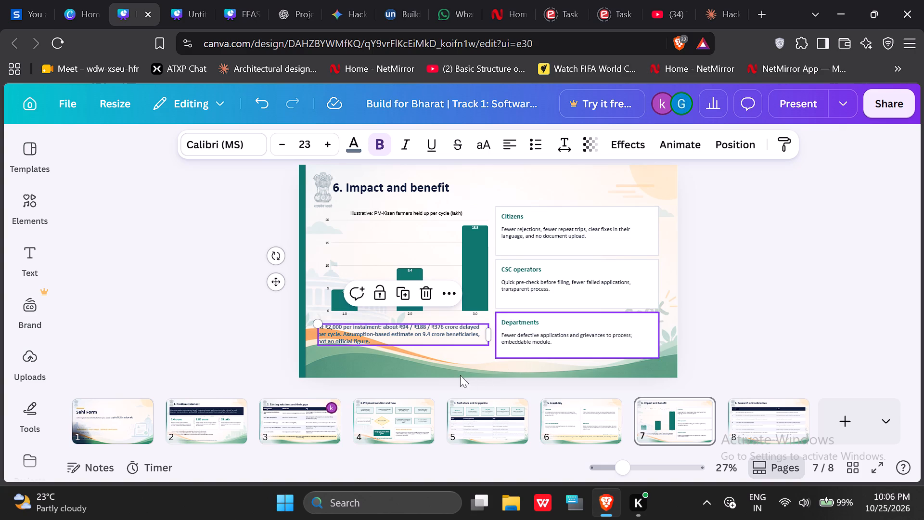
Send the white box behind the Departments text to the back of the slide and deselect it.
left_click(639, 356)
left_click(622, 287)
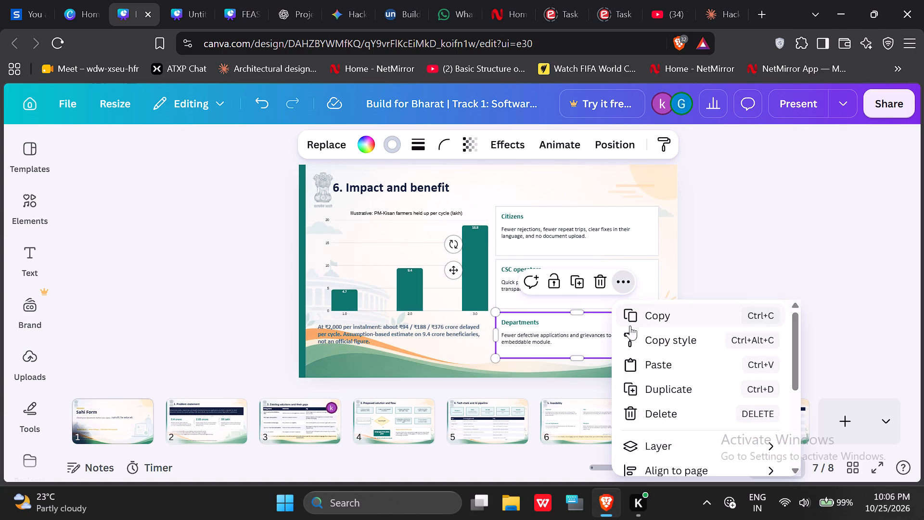
left_click(657, 442)
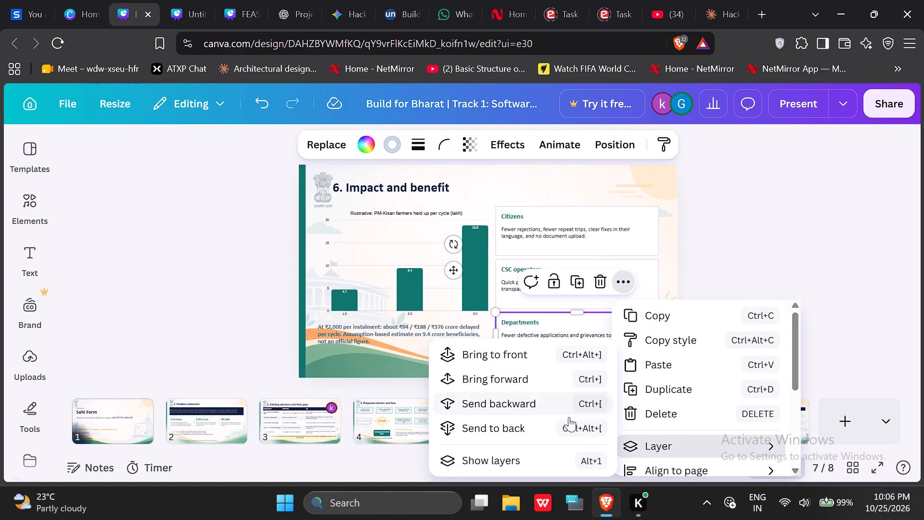
left_click(570, 426)
left_click(704, 230)
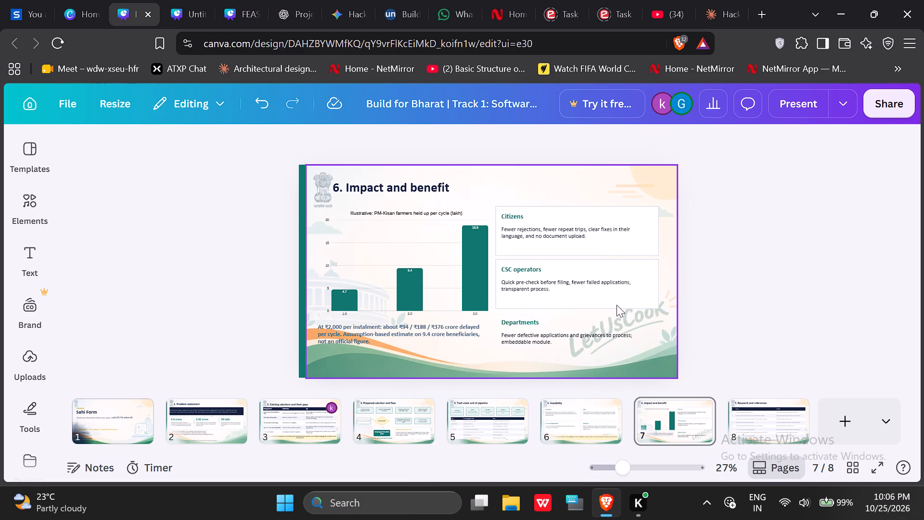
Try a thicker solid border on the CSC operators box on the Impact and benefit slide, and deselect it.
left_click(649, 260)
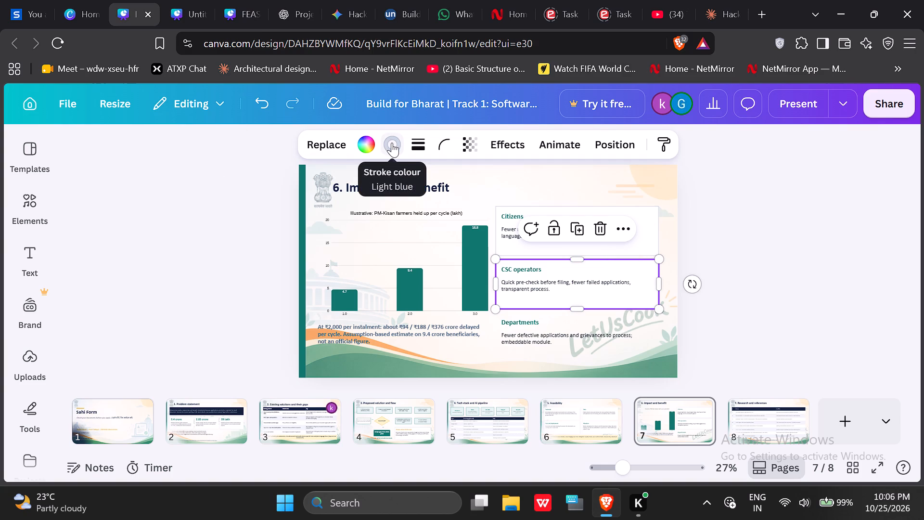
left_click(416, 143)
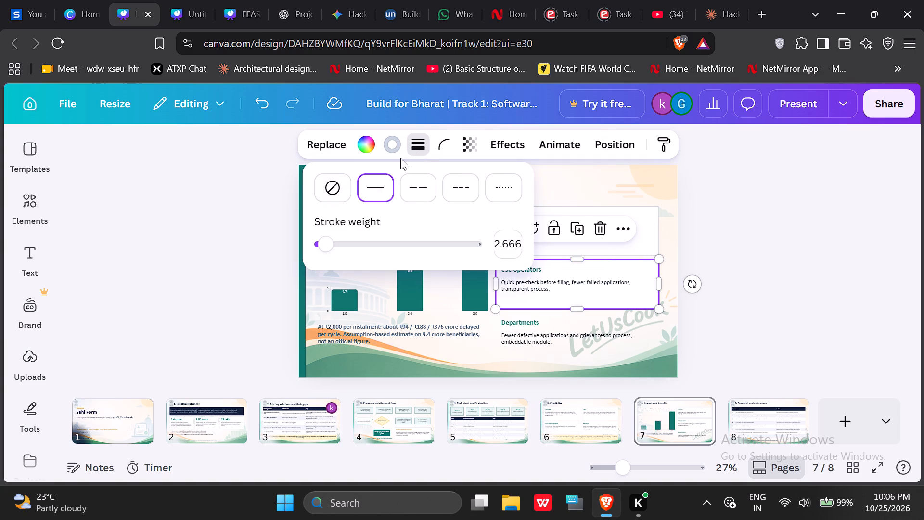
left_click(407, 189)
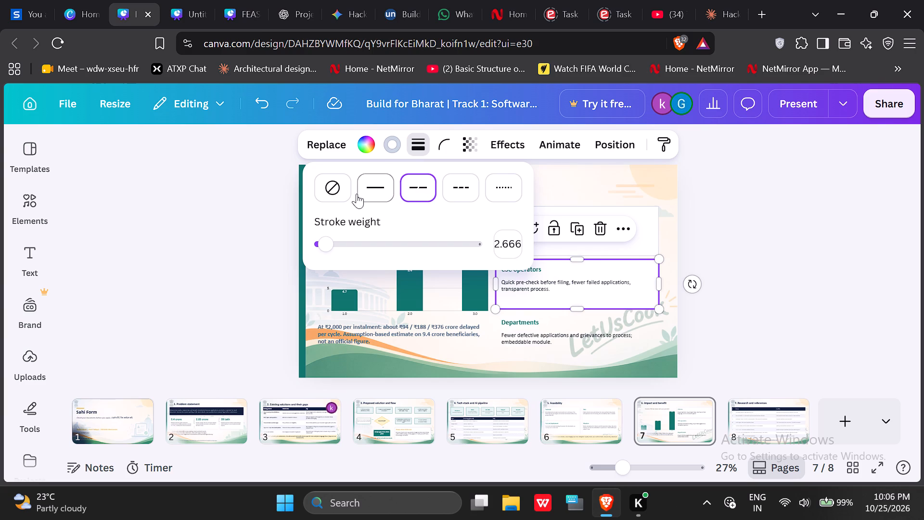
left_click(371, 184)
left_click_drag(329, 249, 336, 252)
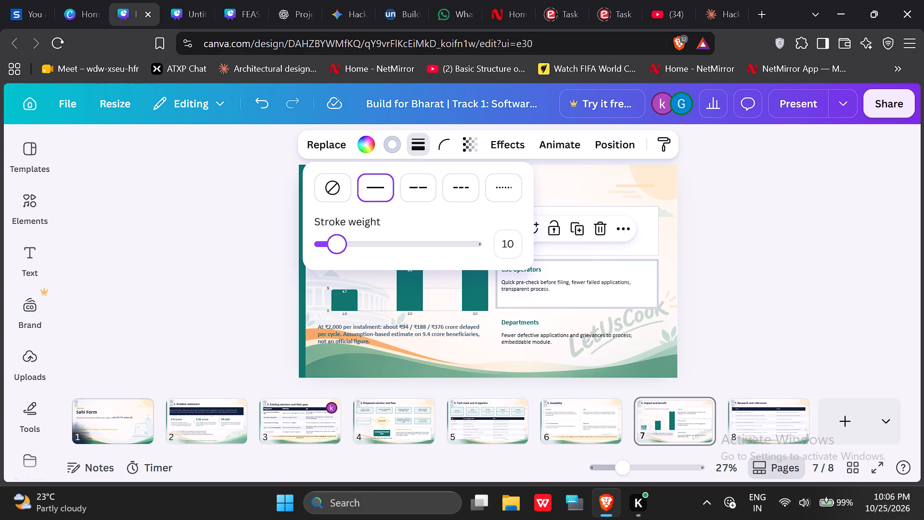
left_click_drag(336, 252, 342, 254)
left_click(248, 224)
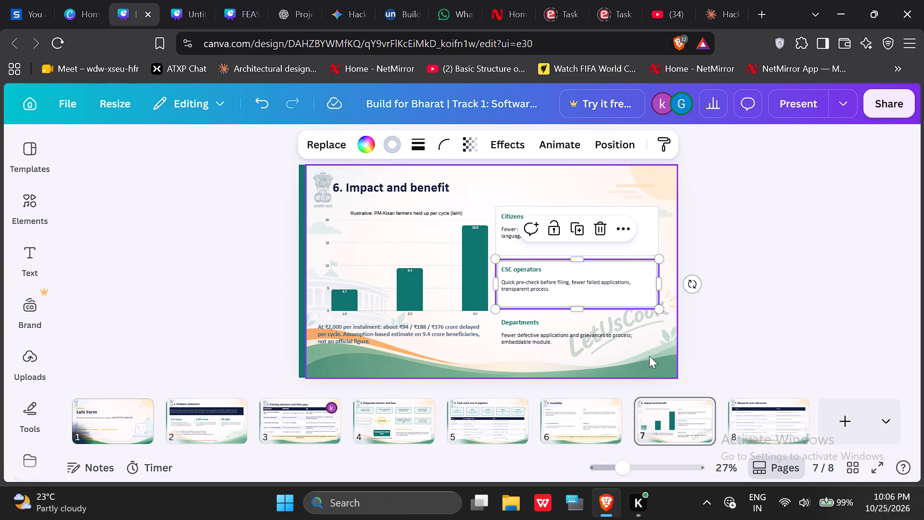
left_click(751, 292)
Undo the border changes on the CSC operators box and the sending of the Departments box to the back.
key("ctrl+z")
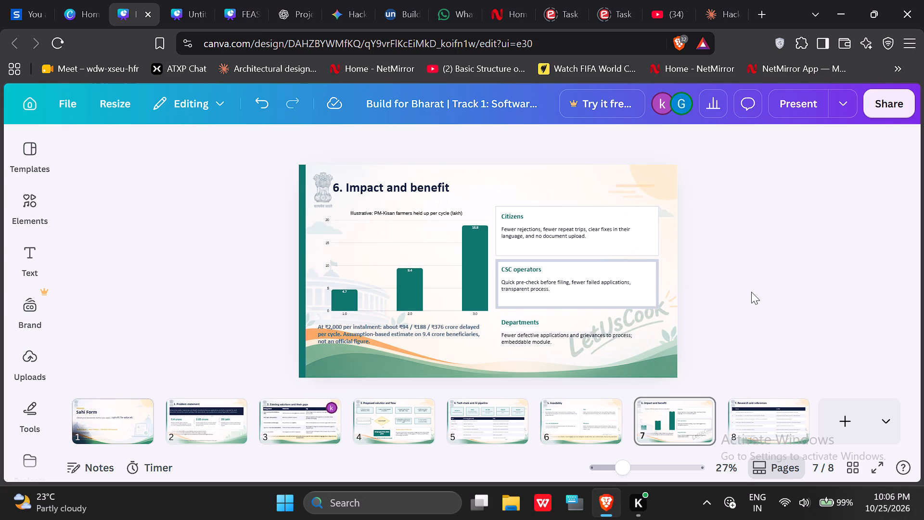
key("ctrl+z")
key("ctrl+z")
key("ctrl+z")
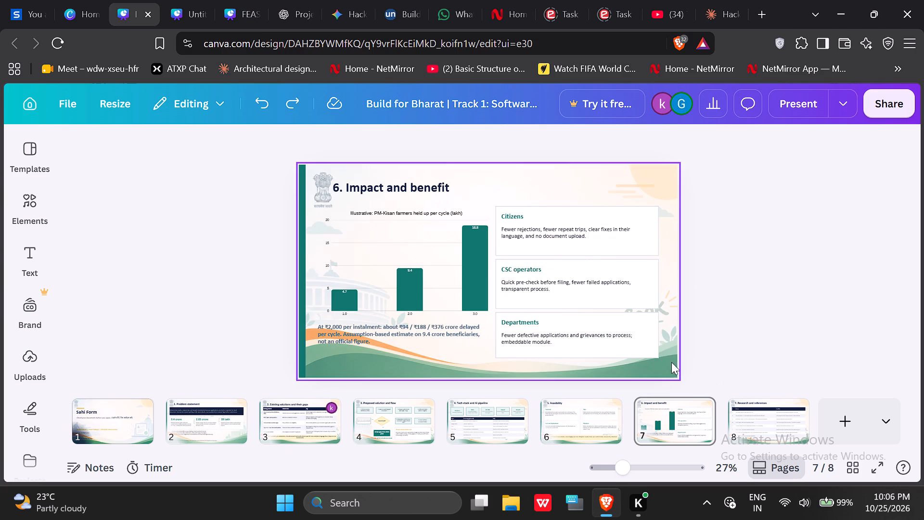
Set the stroke weight of the Departments box's border to 16 and deselect the box.
left_click(655, 354)
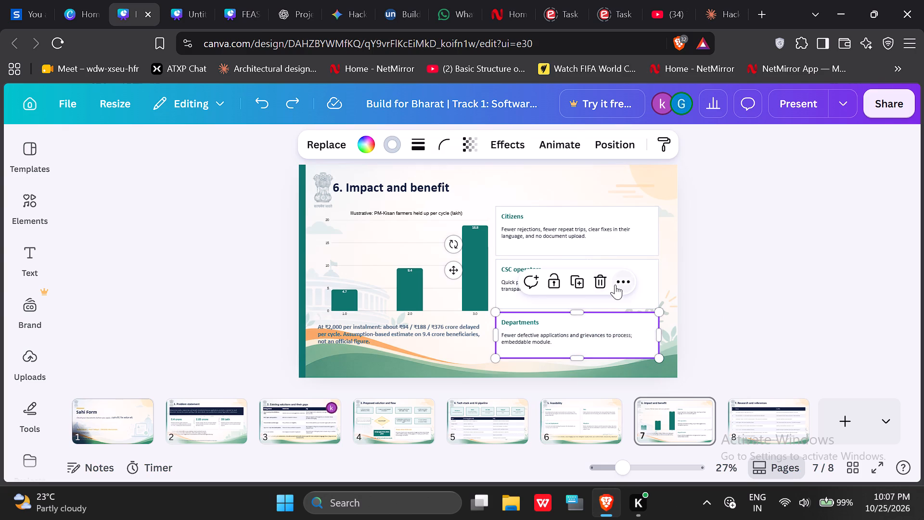
left_click(615, 285)
left_click(422, 148)
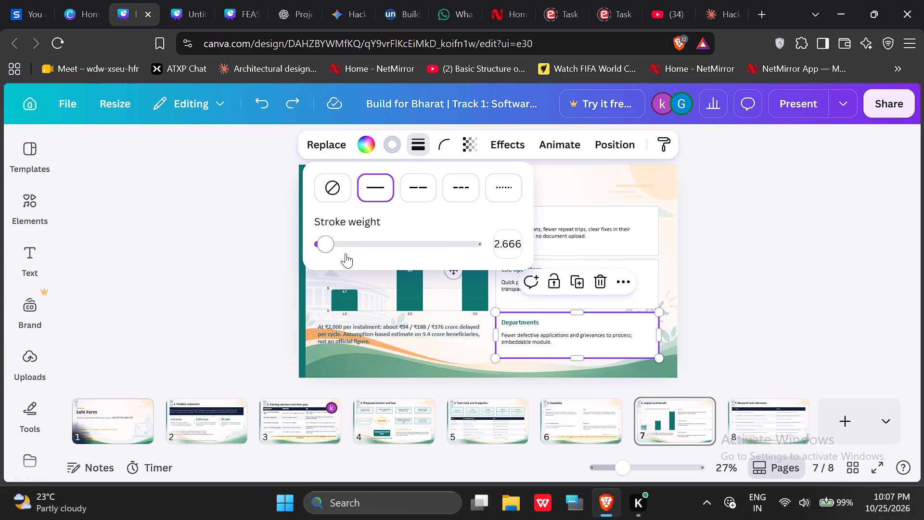
left_click(346, 253)
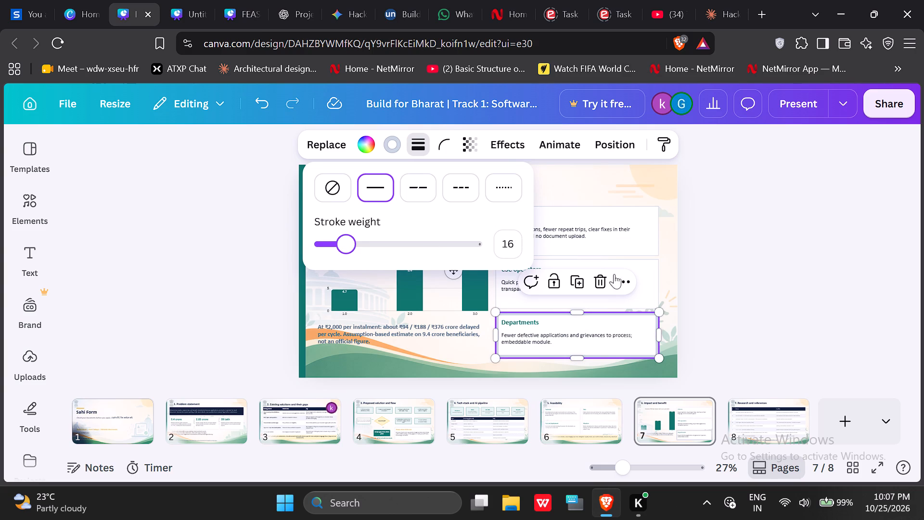
left_click(737, 273)
left_click(727, 306)
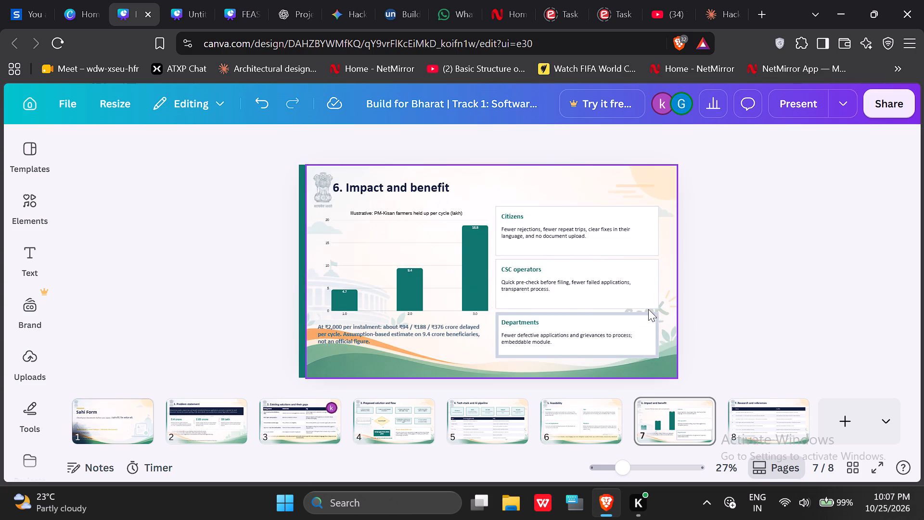
Set the stroke weight of the CSC operators box's border to 16 and deselect the box.
left_click(646, 306)
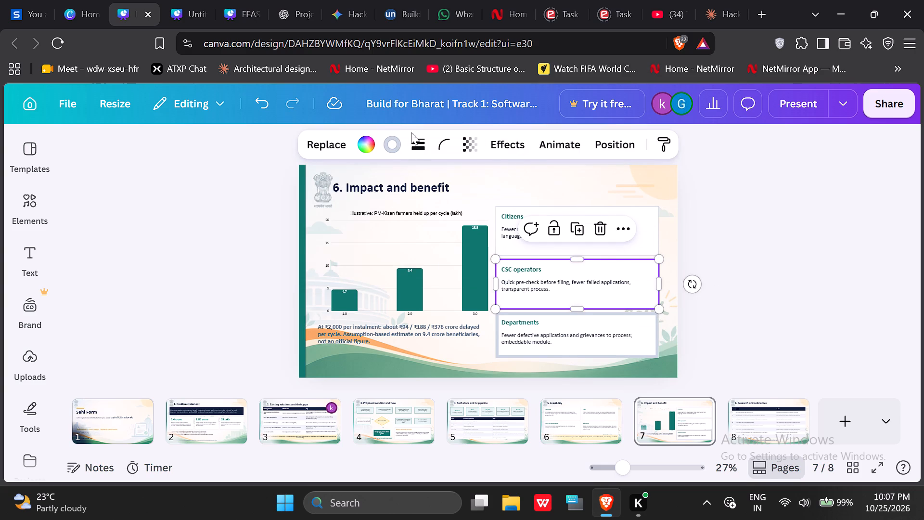
left_click(417, 143)
left_click(358, 249)
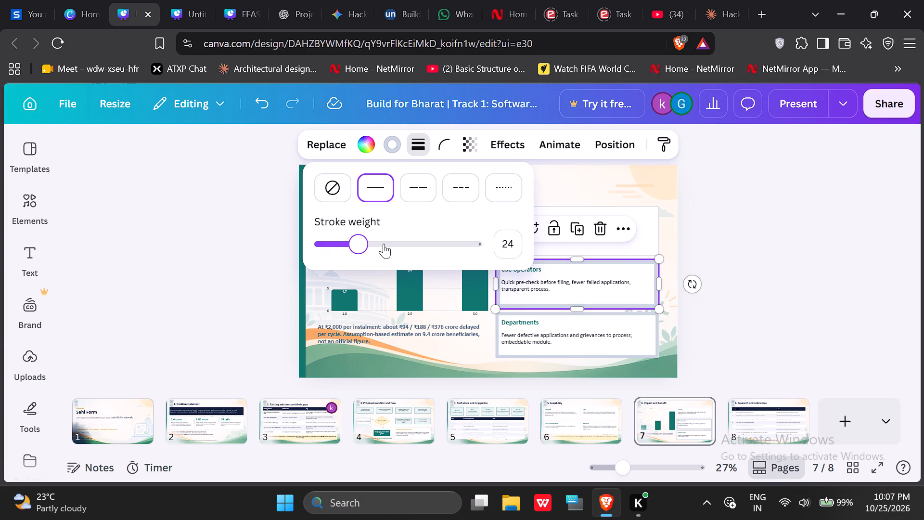
left_click(347, 250)
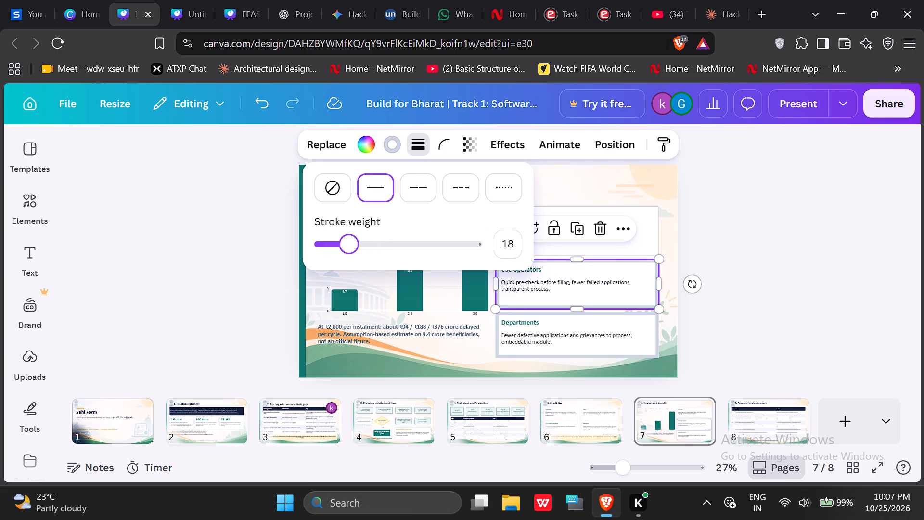
left_click(344, 249)
left_click_drag(344, 247, 344, 250)
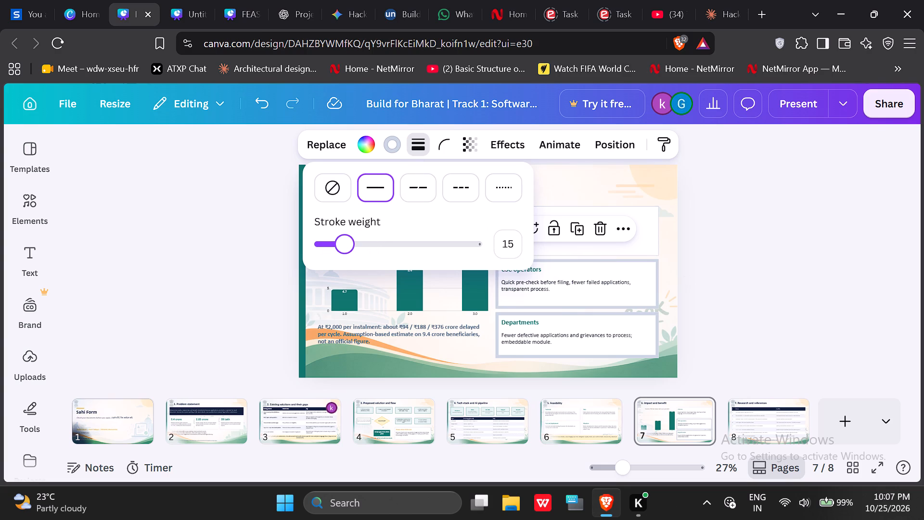
left_click_drag(344, 250, 344, 253)
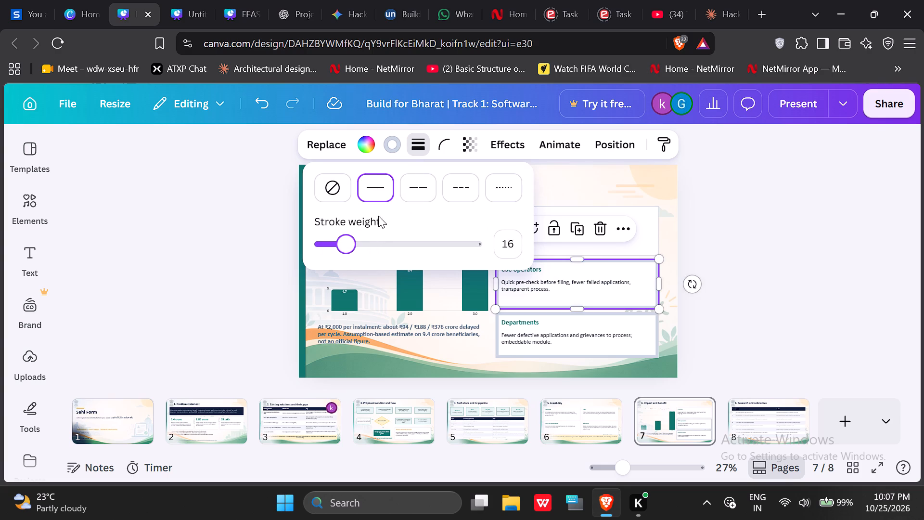
left_click(831, 251)
left_click(759, 252)
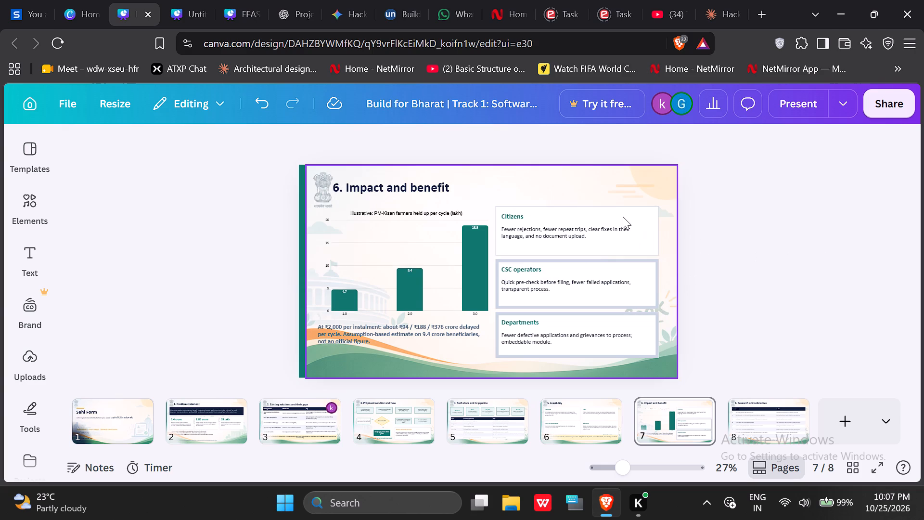
Set the stroke weight of the Citizens box's border to 16 and deselect the box.
left_click(623, 208)
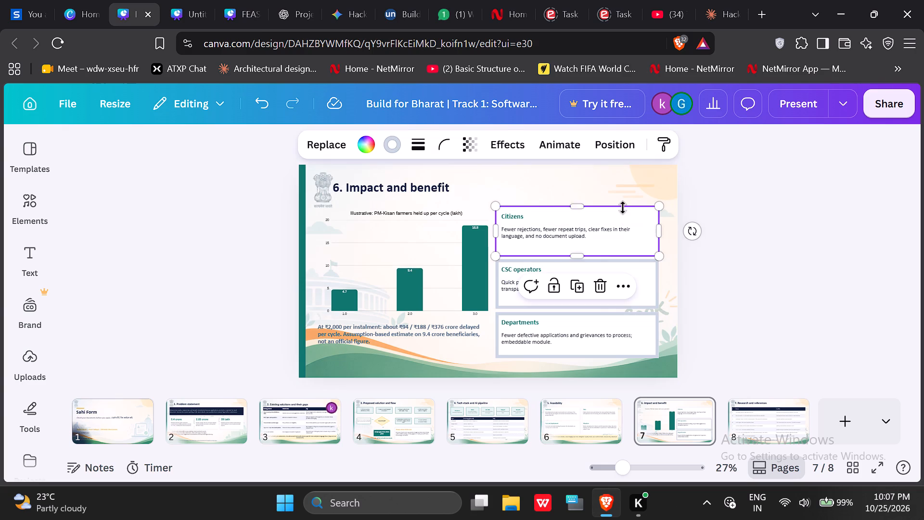
left_click(414, 139)
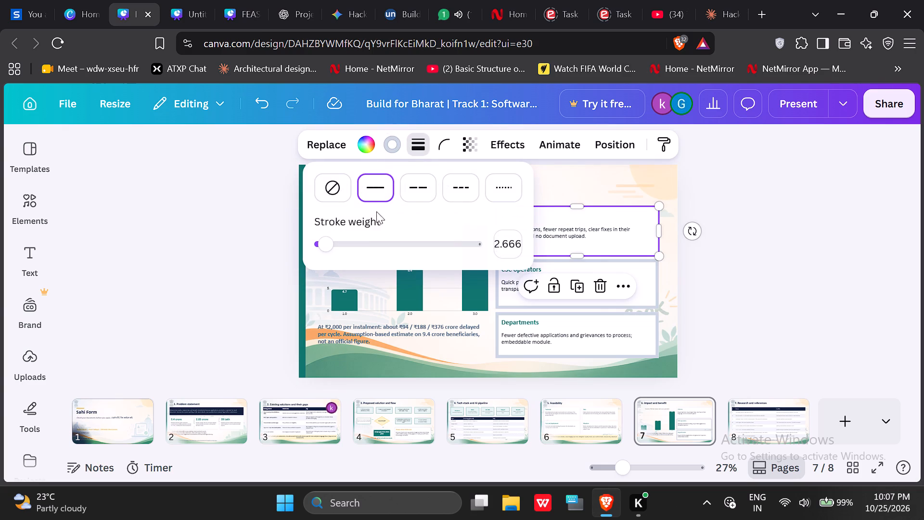
left_click(354, 243)
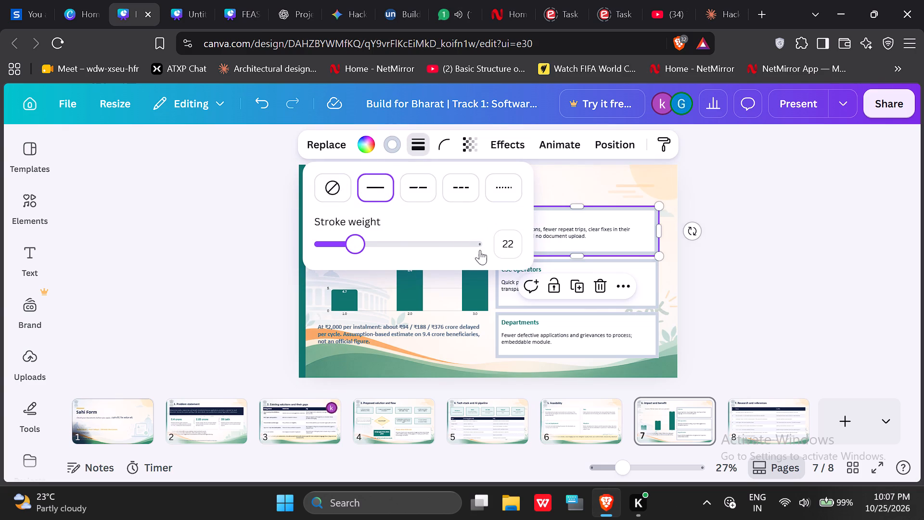
left_click(516, 245)
type("16")
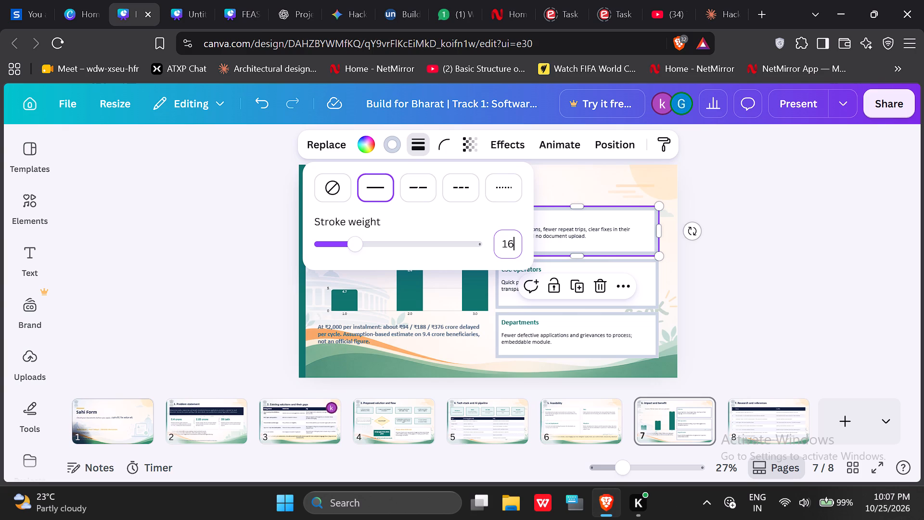
left_click(747, 203)
left_click(784, 266)
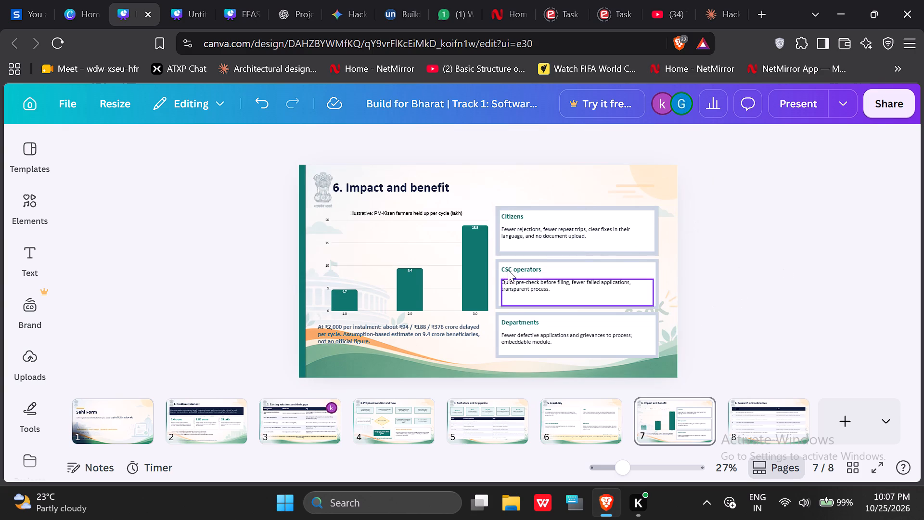
Select the bar chart on the Impact and benefit slide.
left_click(429, 242)
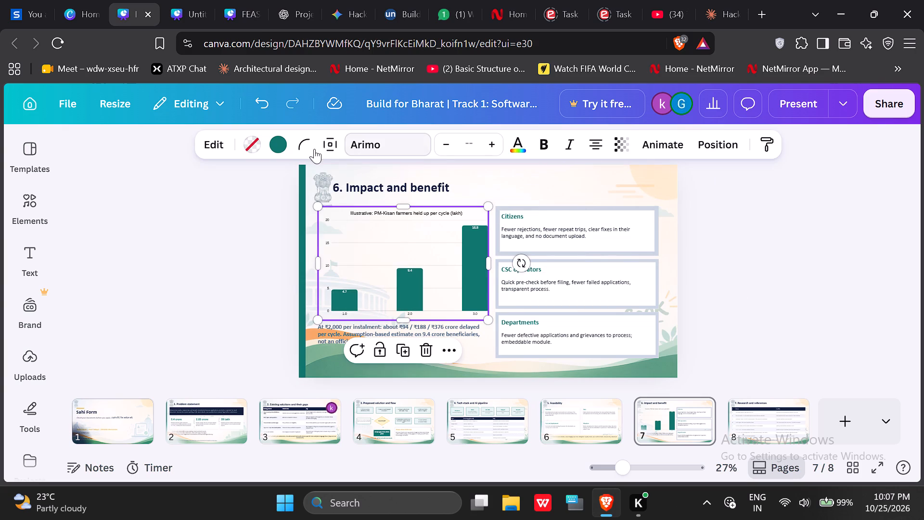
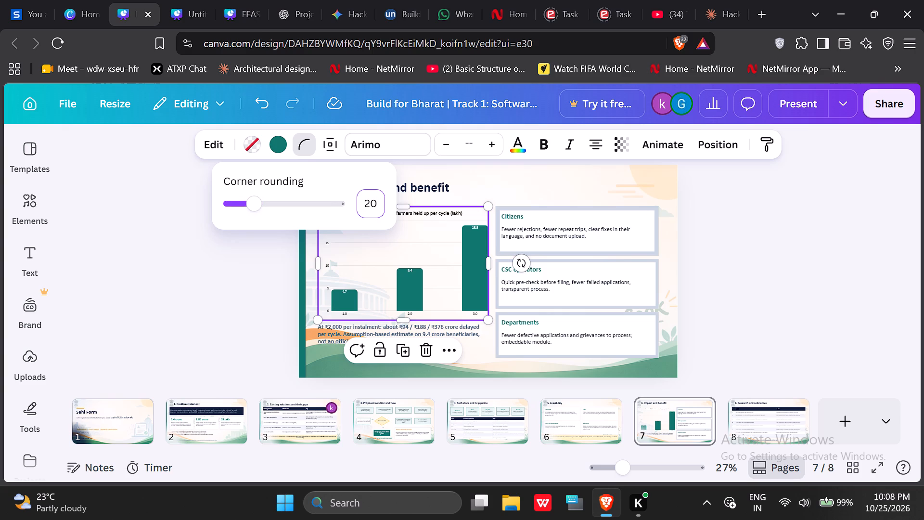
Set the corner rounding of the bar chart on the Impact and benefit slide to 15 and deselect the chart.
key("BackSpace")
key("BackSpace")
type("15")
key("Return")
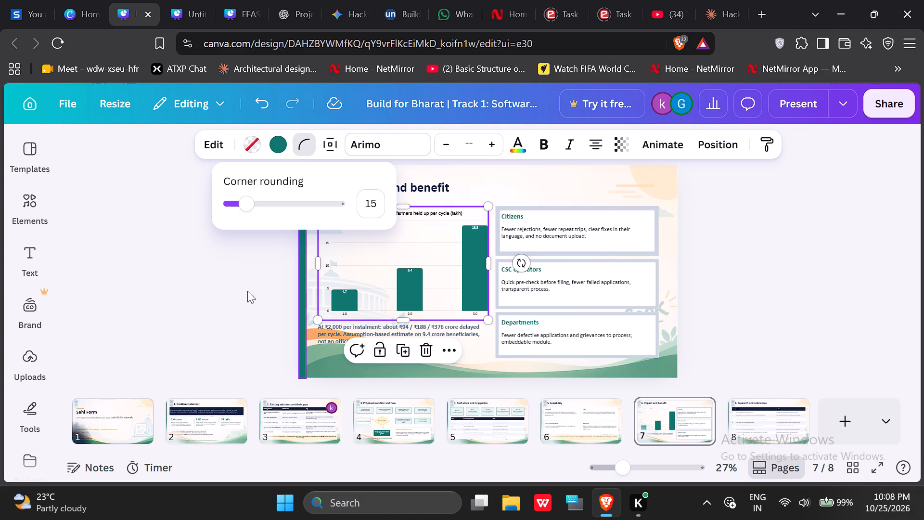
left_click(218, 306)
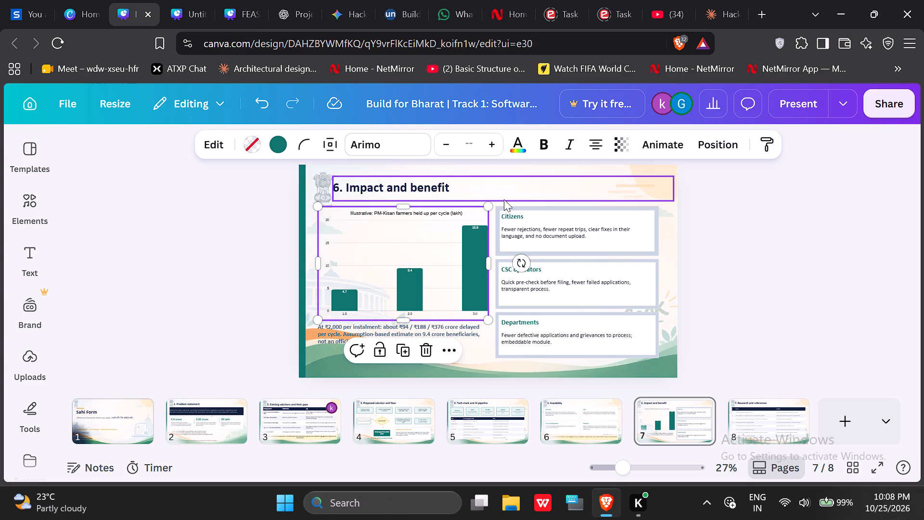
left_click(914, 212)
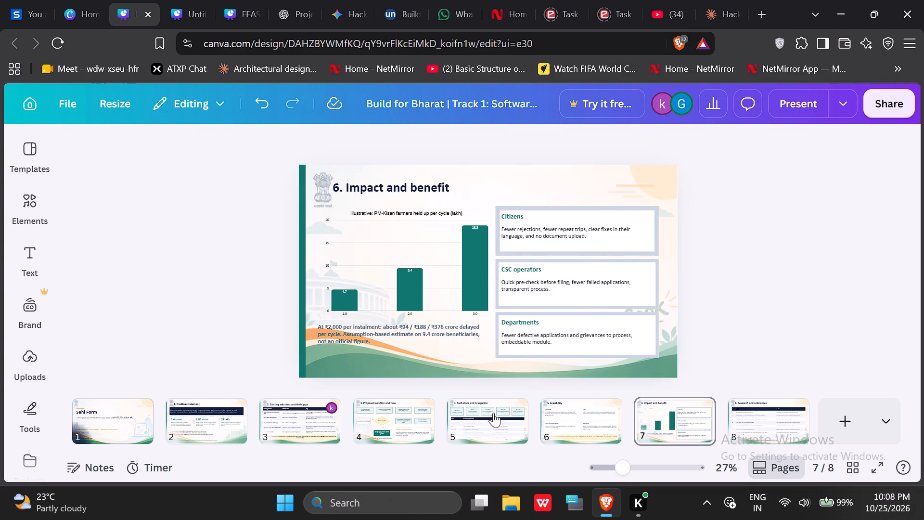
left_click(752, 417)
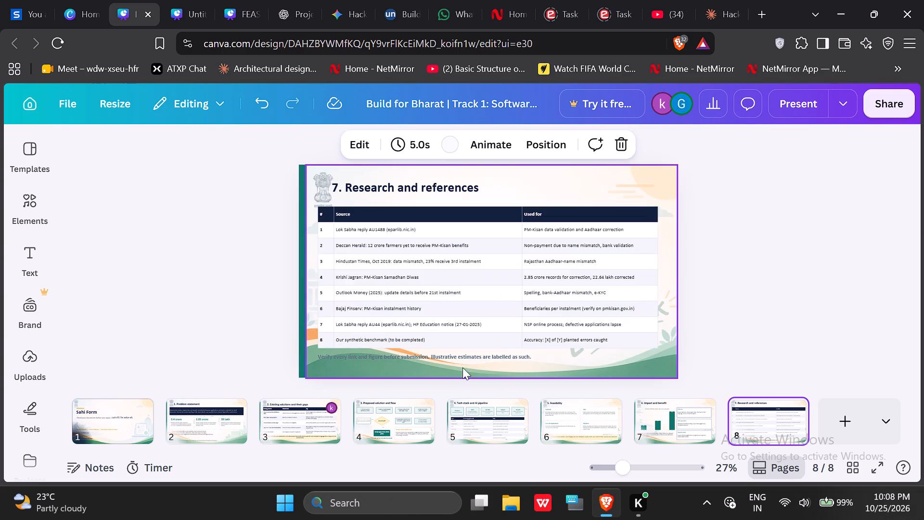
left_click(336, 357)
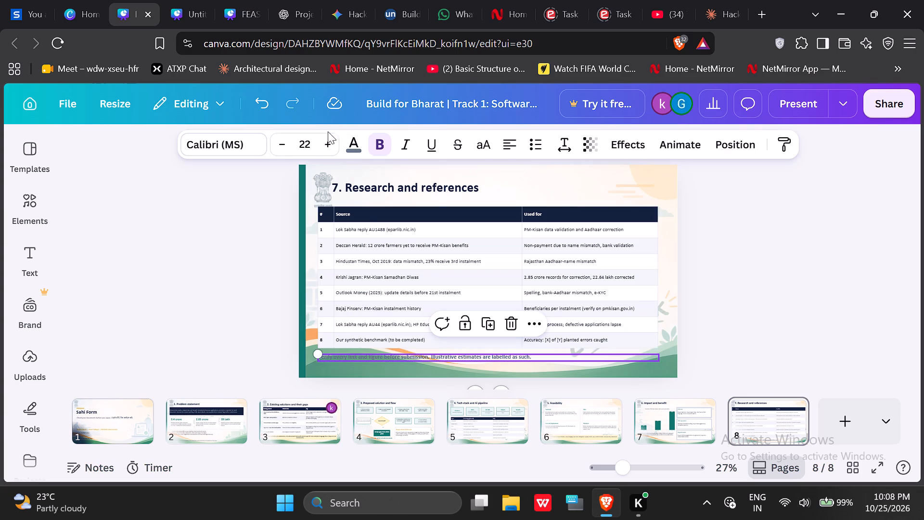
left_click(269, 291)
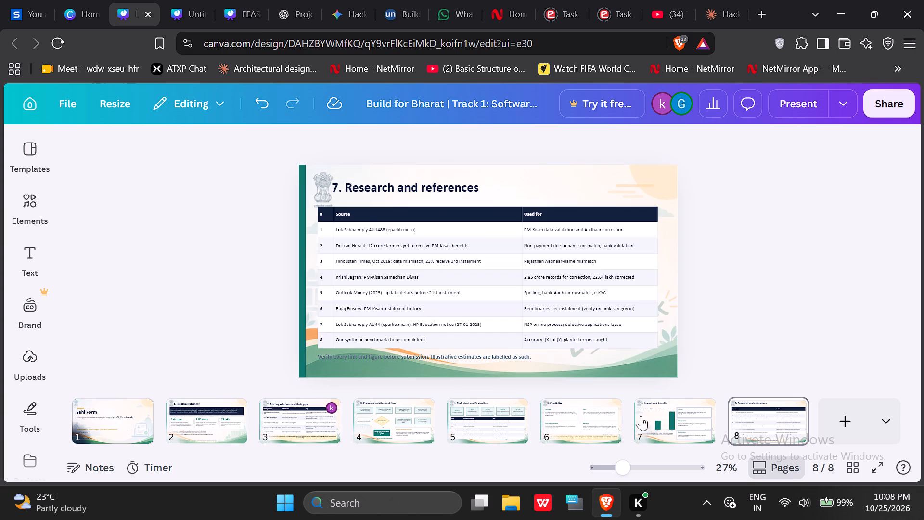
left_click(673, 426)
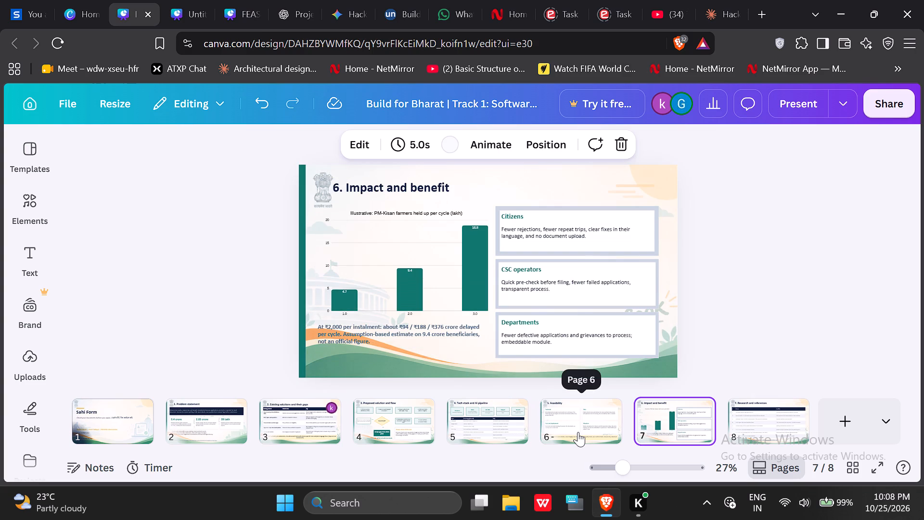
Open the Feasibility slide and set the stroke weight of the Technical box's border to 15.
left_click(578, 432)
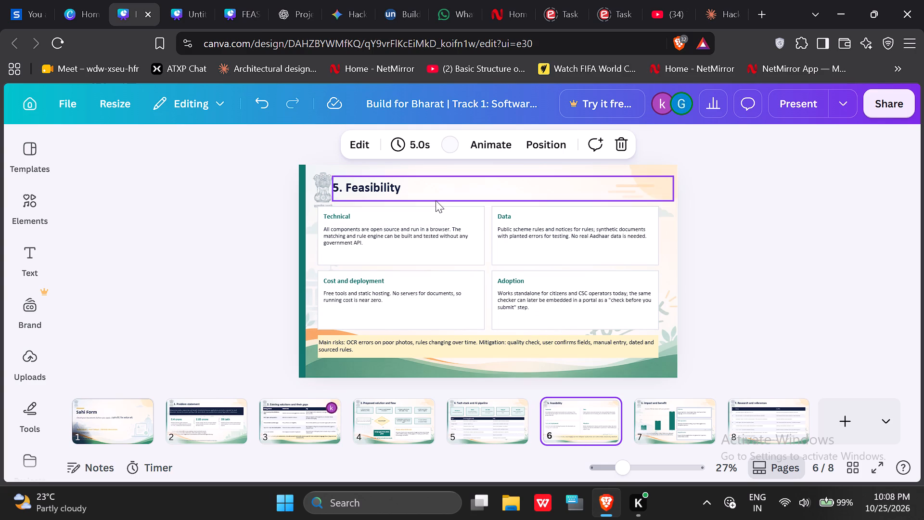
left_click(439, 208)
left_click(409, 148)
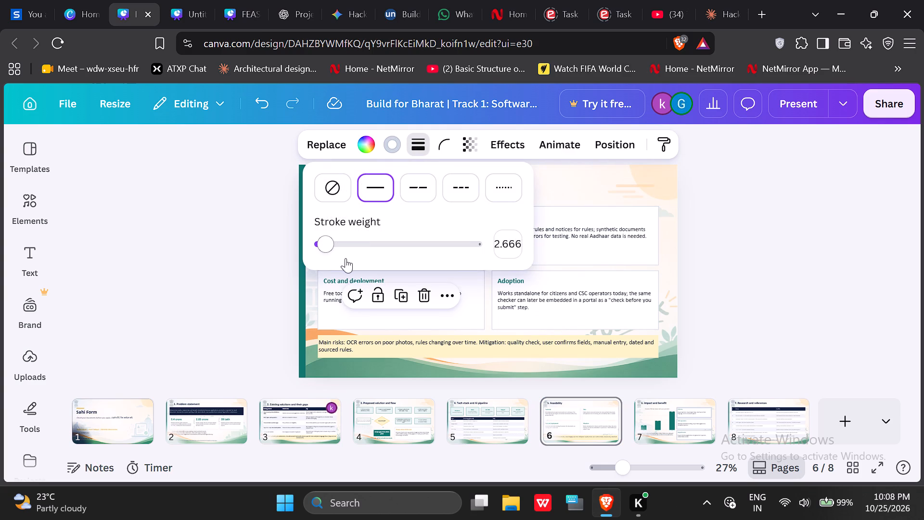
left_click(344, 246)
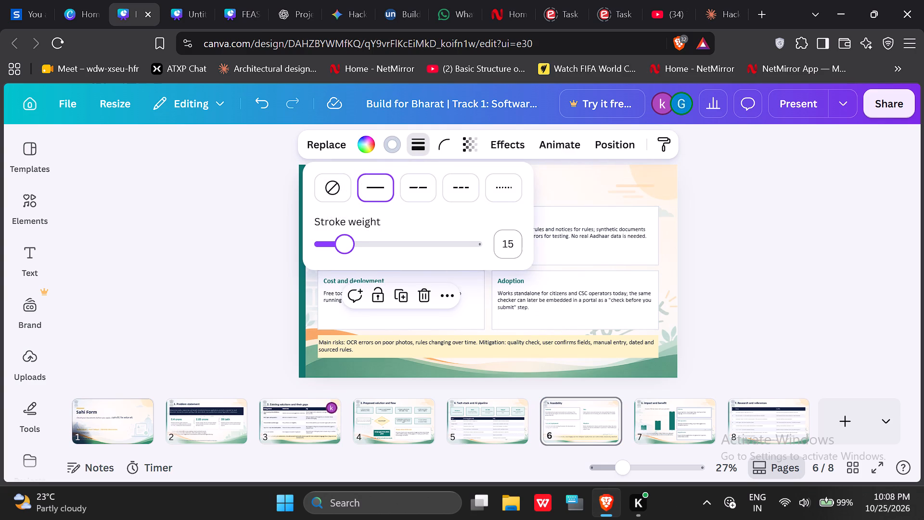
Enter a stroke weight of 16 and apply it to the Data box's border.
left_click(519, 250)
type("16")
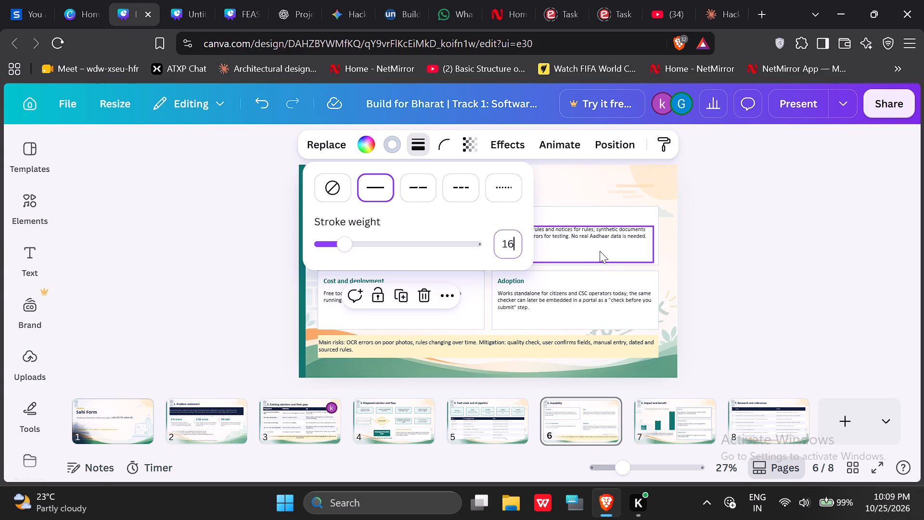
left_click(603, 207)
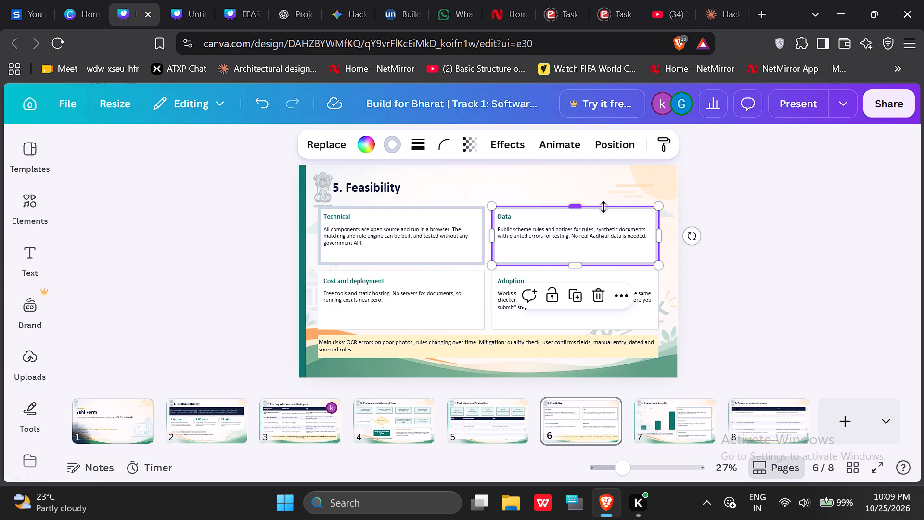
left_click(640, 272)
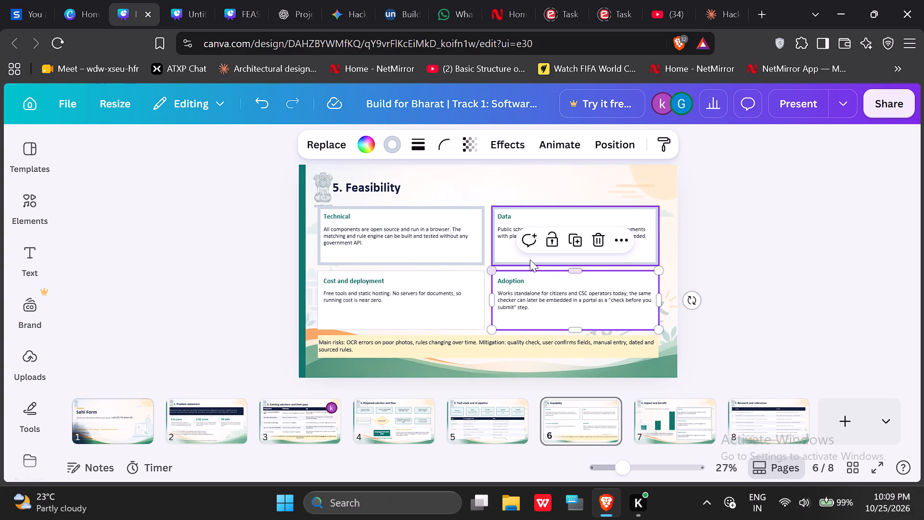
left_click(413, 148)
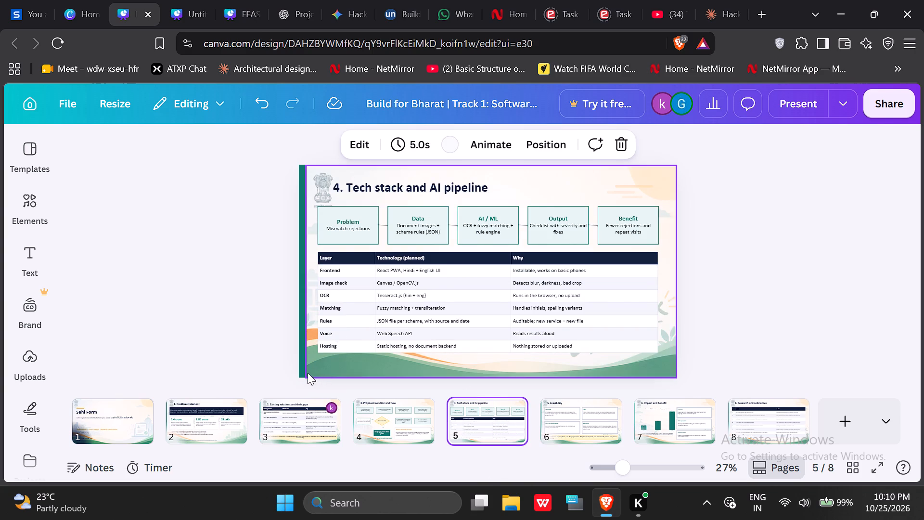
left_click(344, 322)
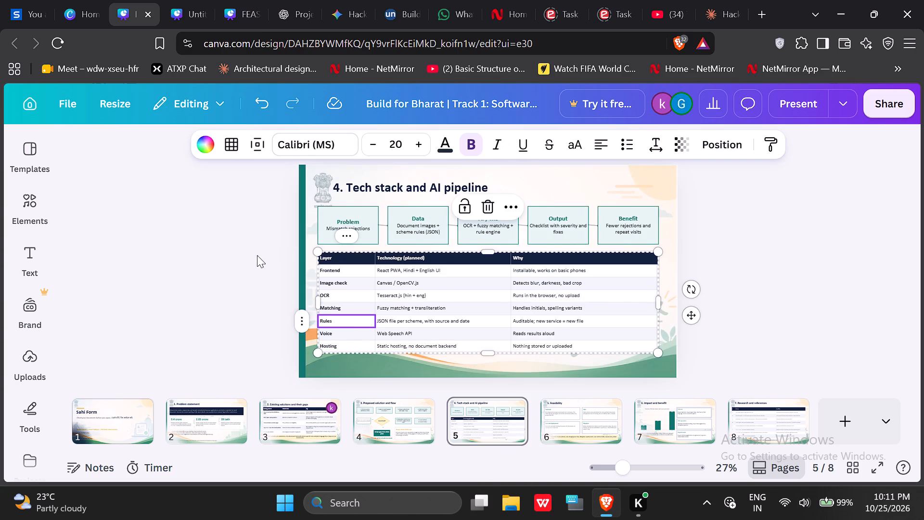
left_click(353, 259)
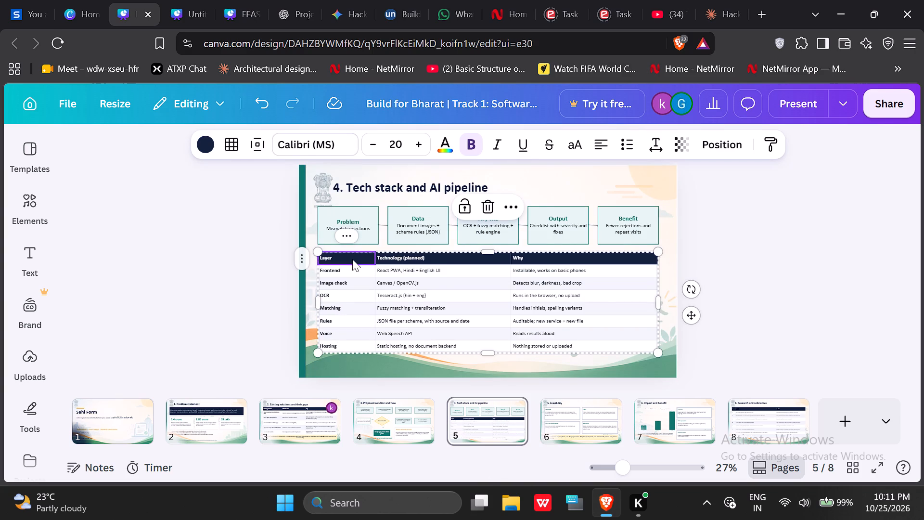
left_click(321, 254)
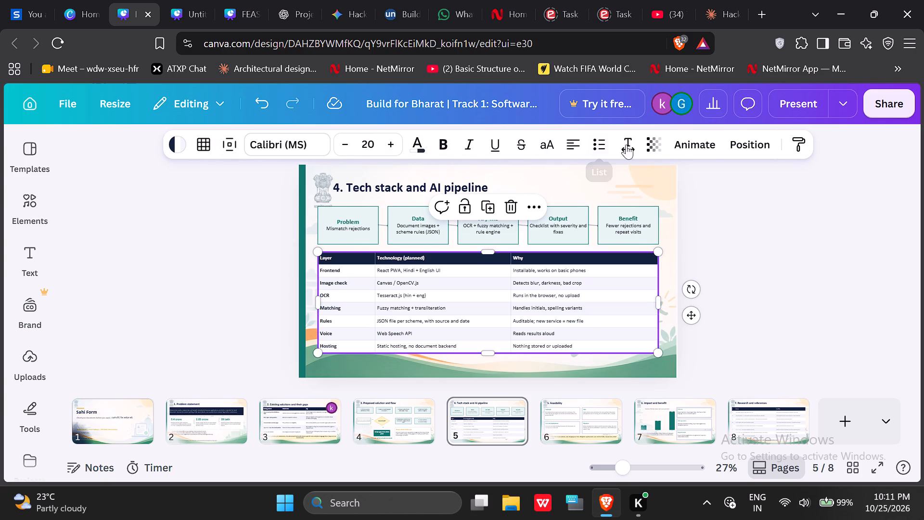
left_click(719, 323)
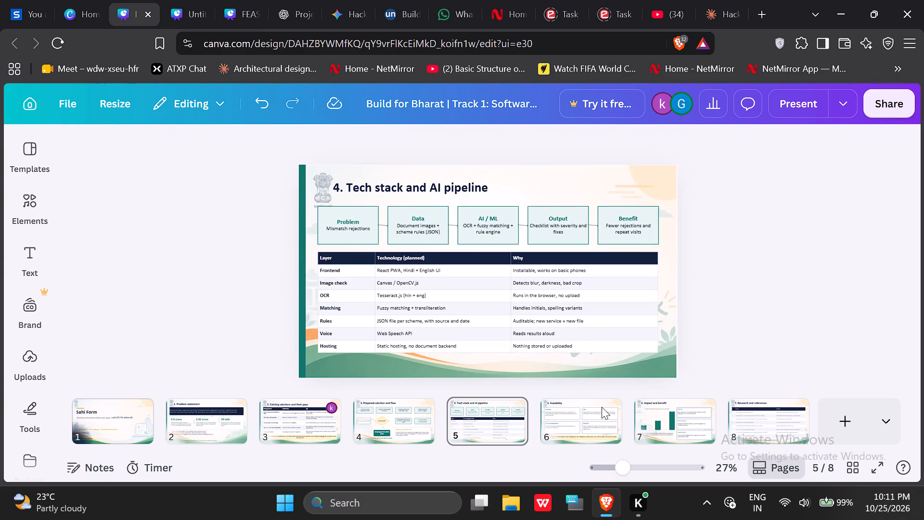
left_click(603, 413)
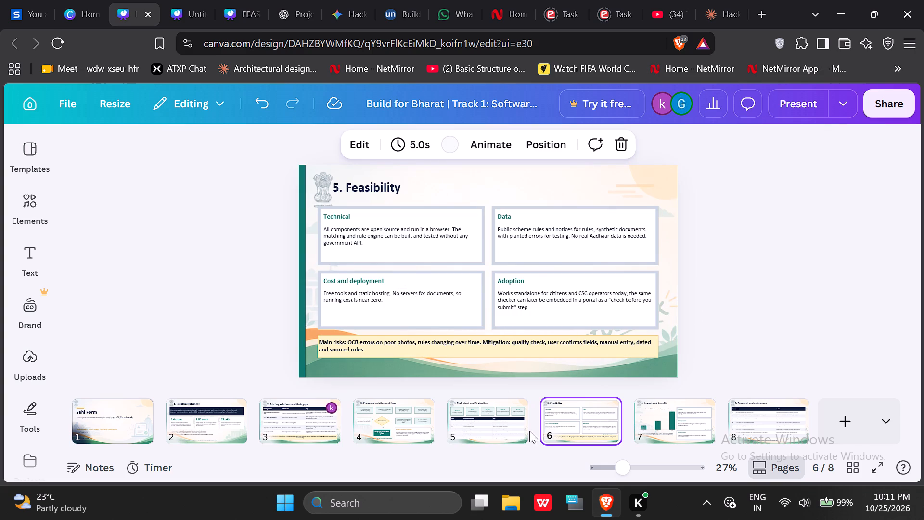
left_click(495, 426)
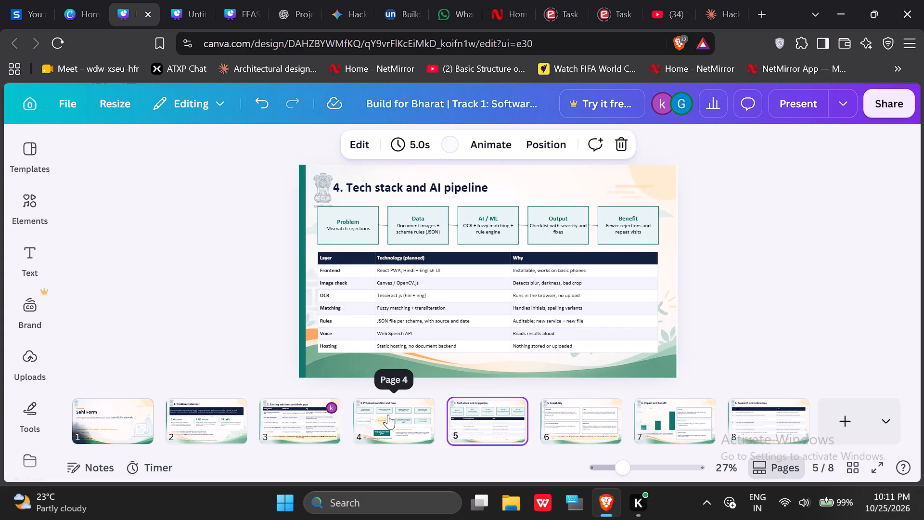
left_click(388, 415)
left_click(484, 422)
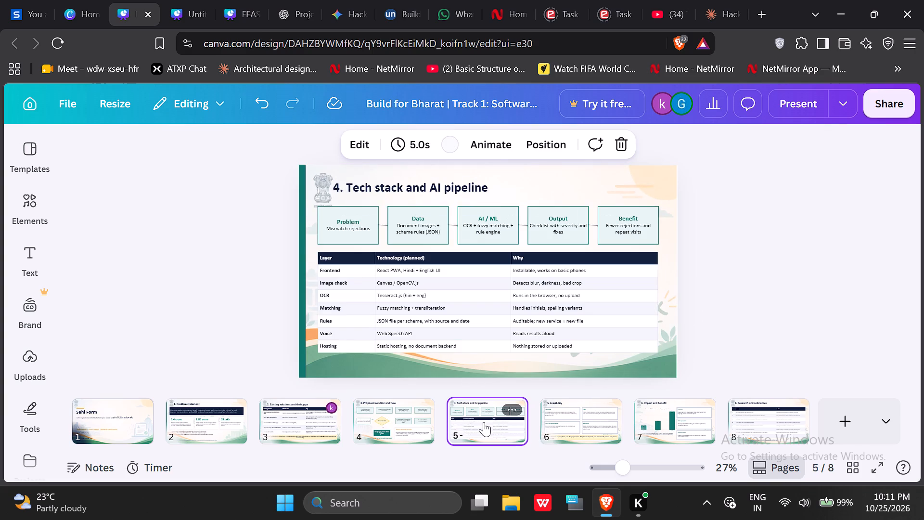
Select the text of the Why column header in the Tech stack and AI pipeline table.
left_click(520, 255)
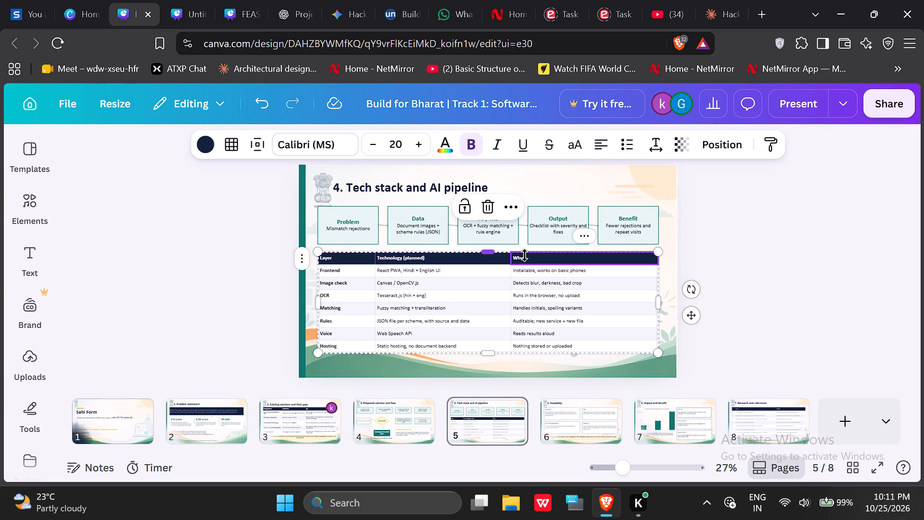
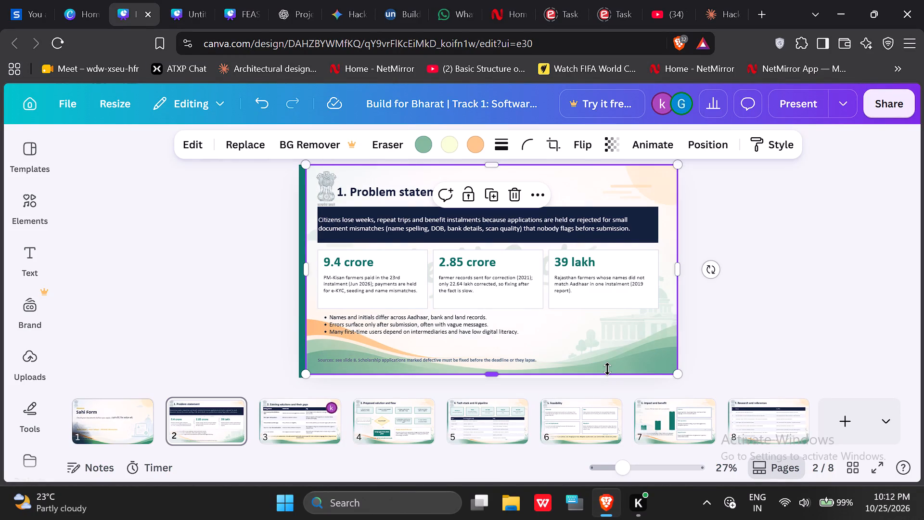
Paste the LetUsCook background image onto the Problem statement slide and enlarge it to about 1,627 by 916, aligned to the slide's top-right corner.
key("ctrl+v")
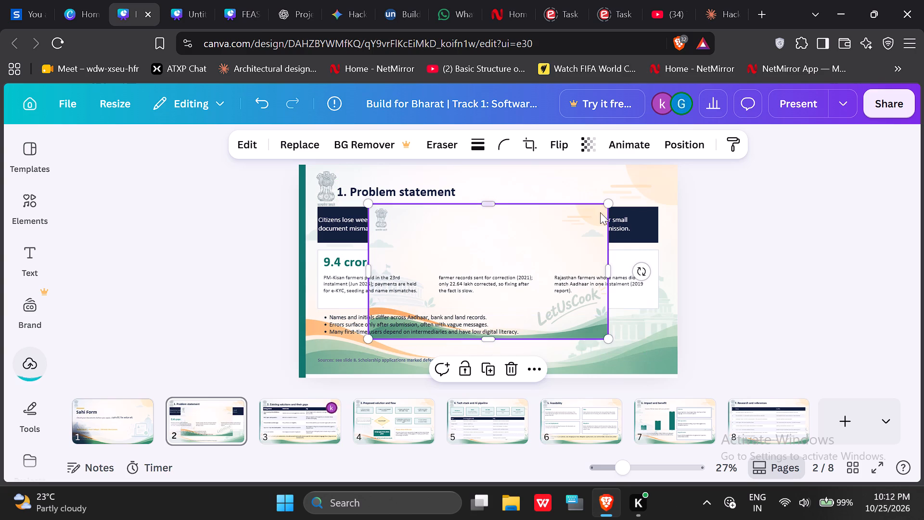
left_click_drag(606, 207, 674, 164)
left_click_drag(372, 340, 357, 353)
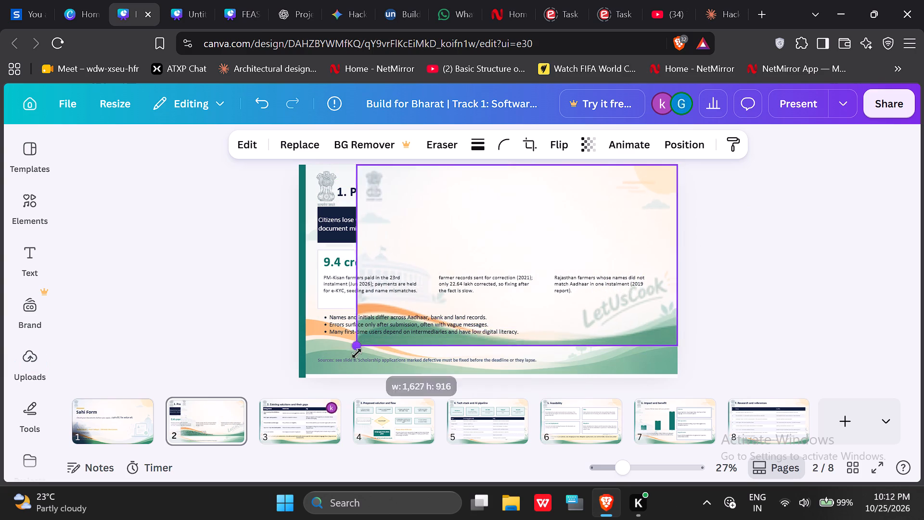
Stretch the LetUsCook background image over the Problem statement slide up to the green side strip and send it to the back.
left_click_drag(357, 353, 316, 383)
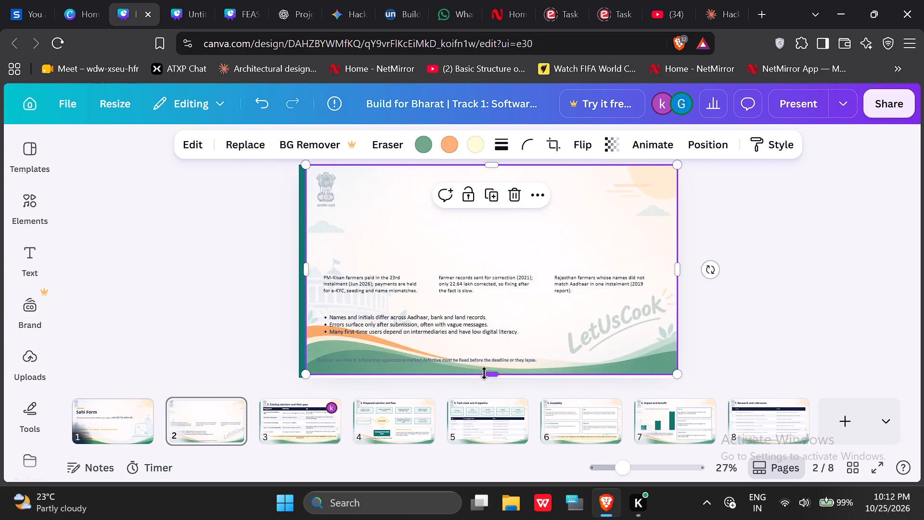
left_click_drag(489, 373, 490, 379)
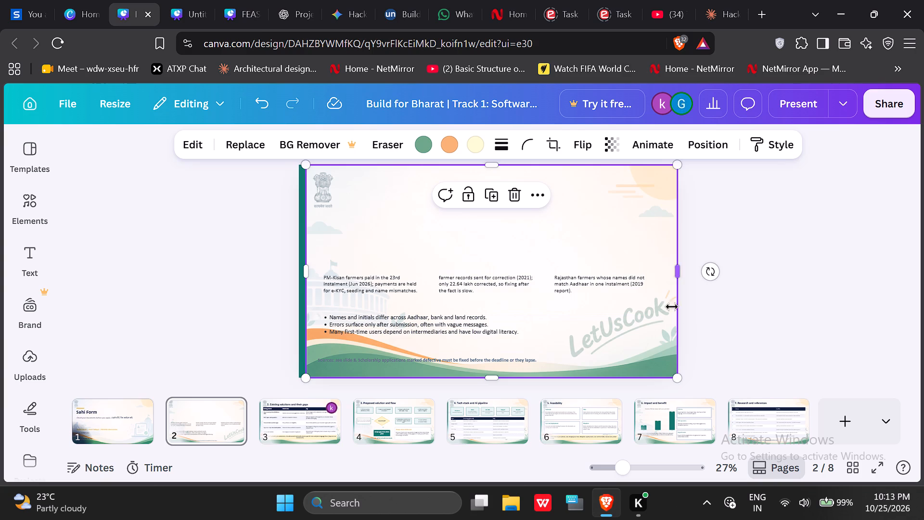
left_click(537, 191)
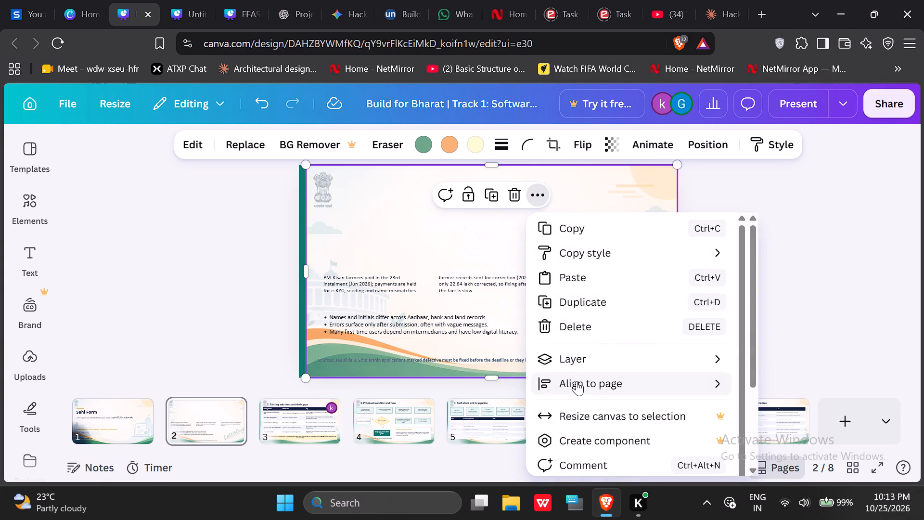
left_click(576, 362)
left_click(468, 423)
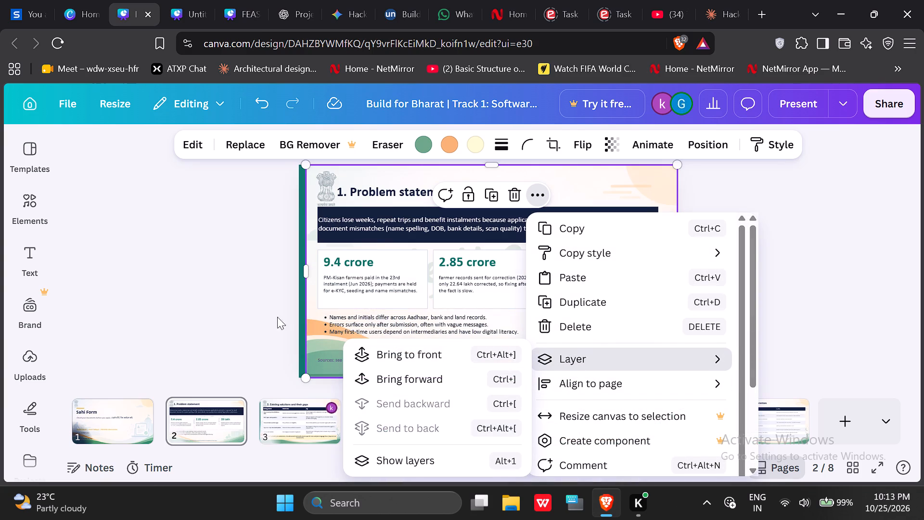
left_click(260, 308)
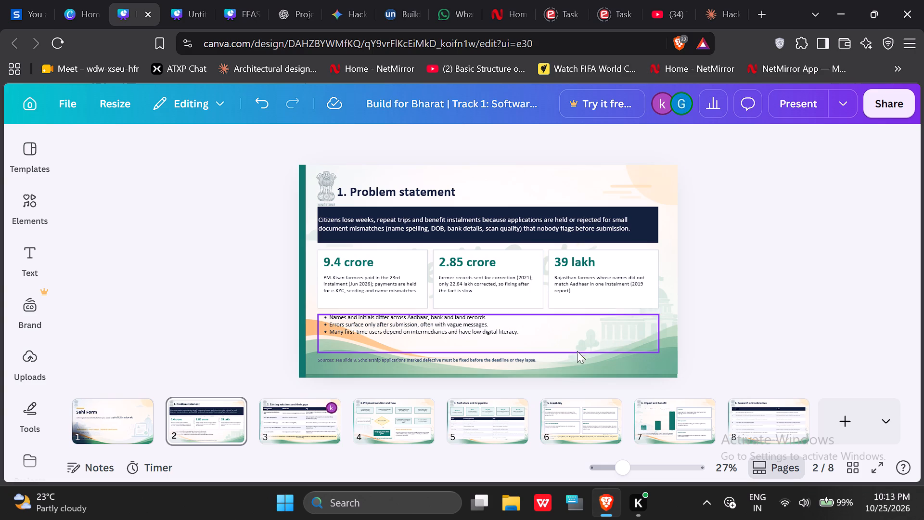
Delete the old building background image covering the LetUsCook background on the Problem statement slide.
left_click(592, 376)
left_click(593, 371)
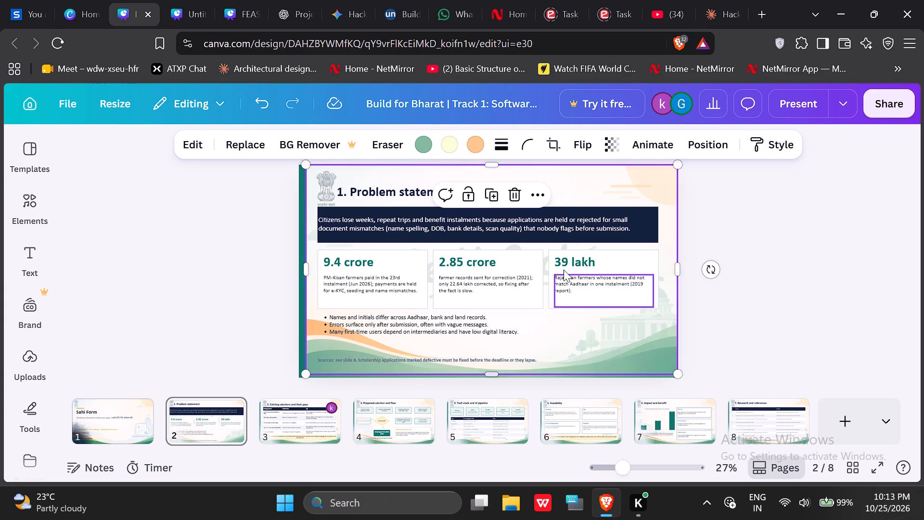
left_click(519, 195)
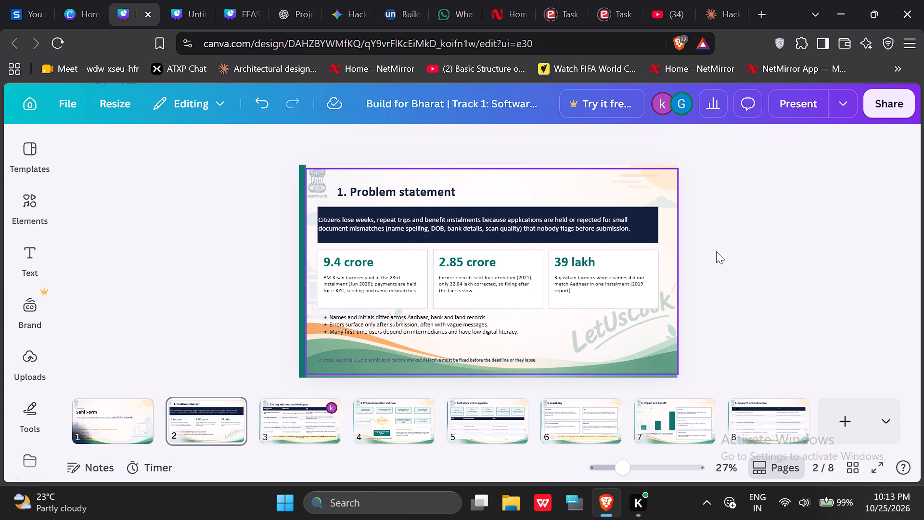
left_click(716, 251)
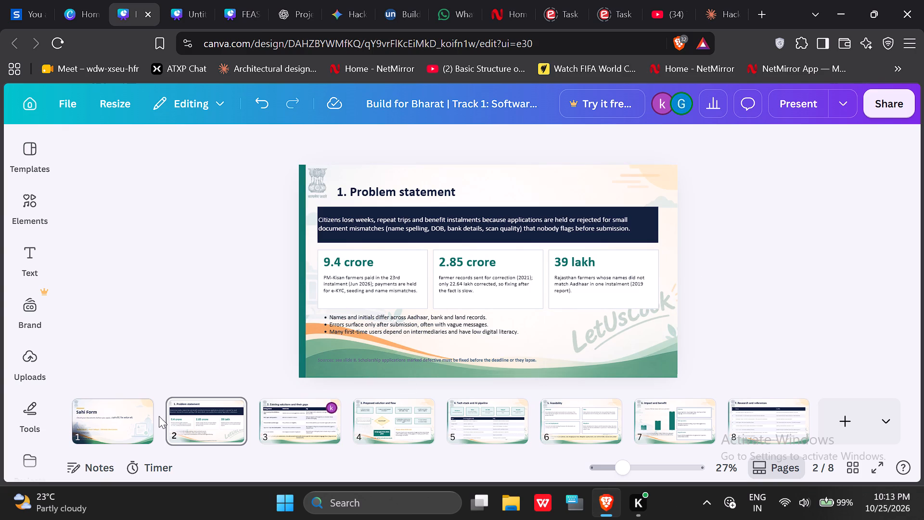
Change the cover slide's title from Sahi Form to Documatch.
left_click(150, 413)
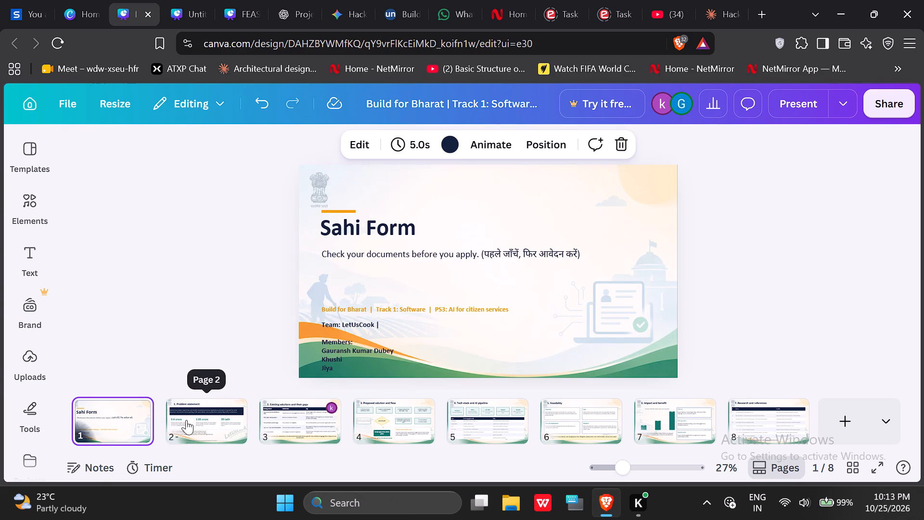
left_click(348, 225)
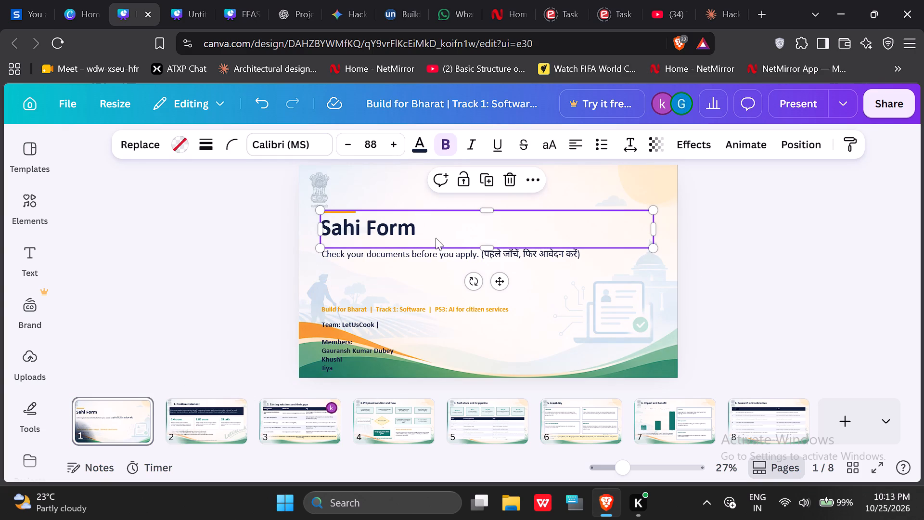
double_click(425, 236)
key("BackSpace")
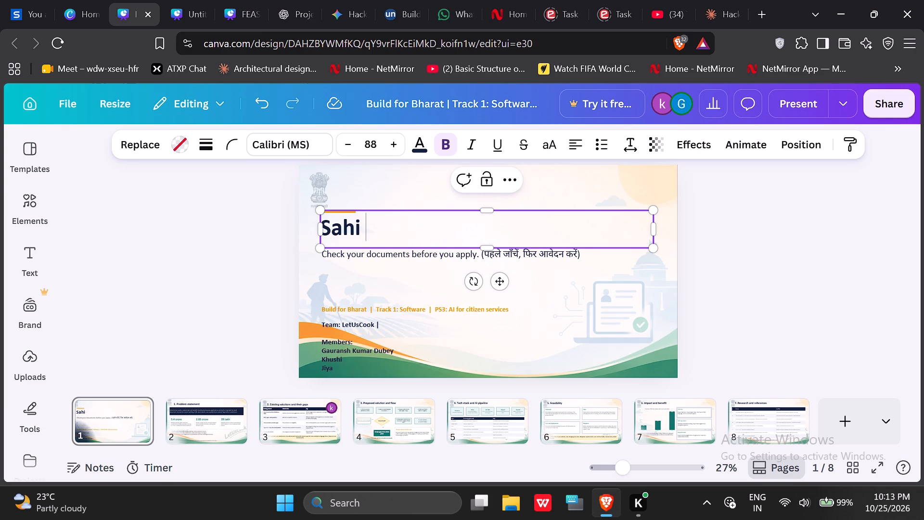
key("BackSpace")
key("BackSpace")
key("BackSpace")
key("BackSpace")
key("BackSpace")
key("shift+d")
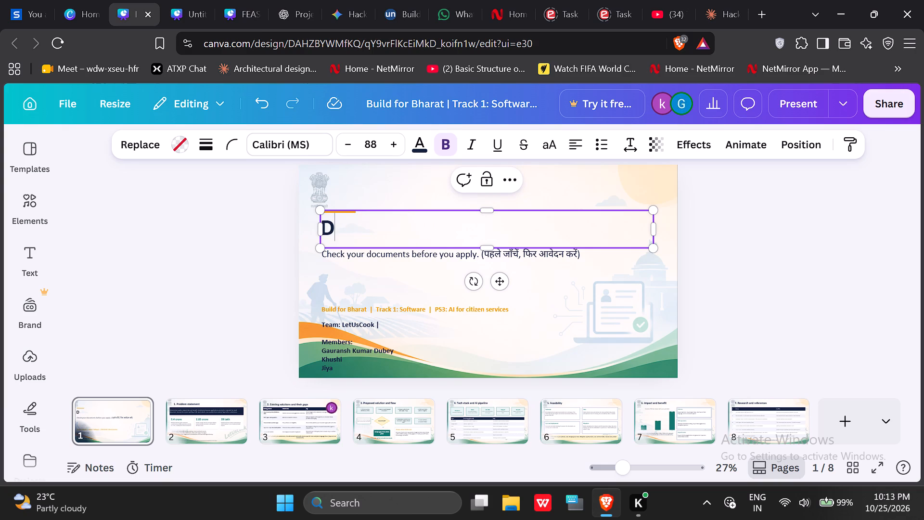
type("ocumatch")
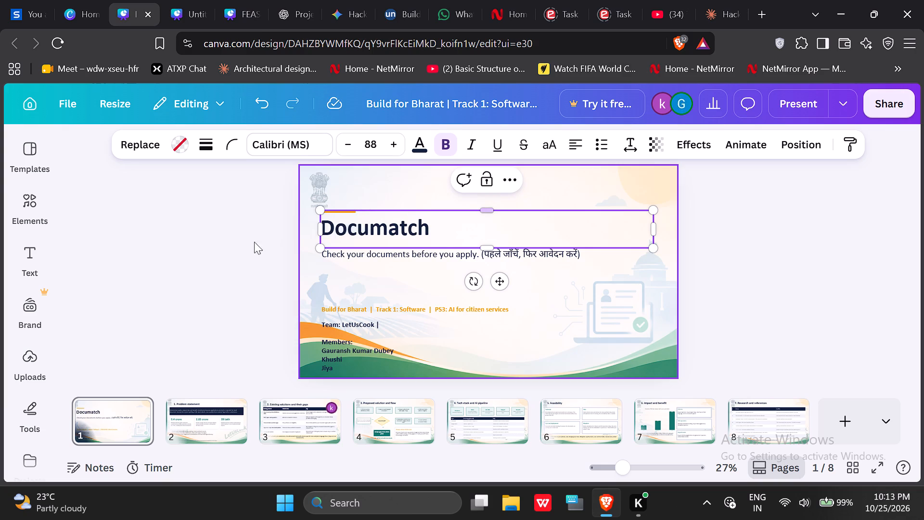
left_click(238, 245)
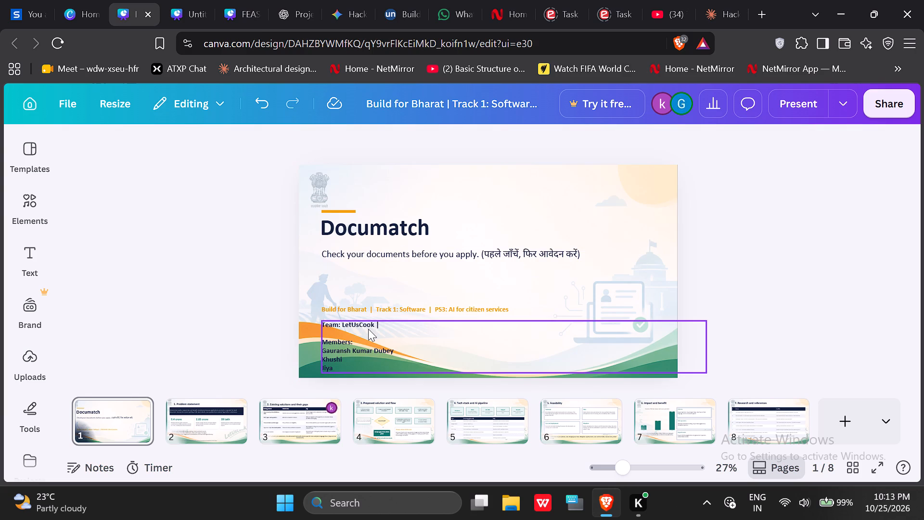
Set the font size of the Output note on the Proposed solution and flow slide to 22.
left_click(222, 407)
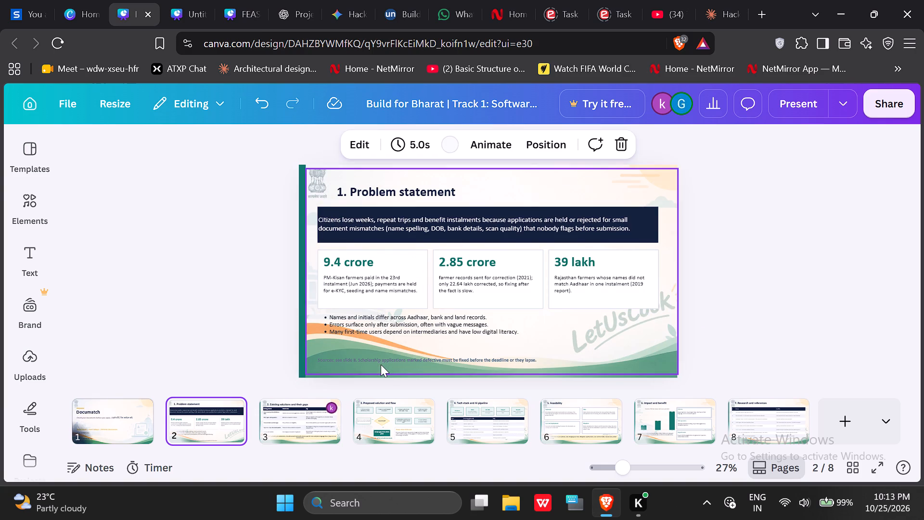
left_click(376, 407)
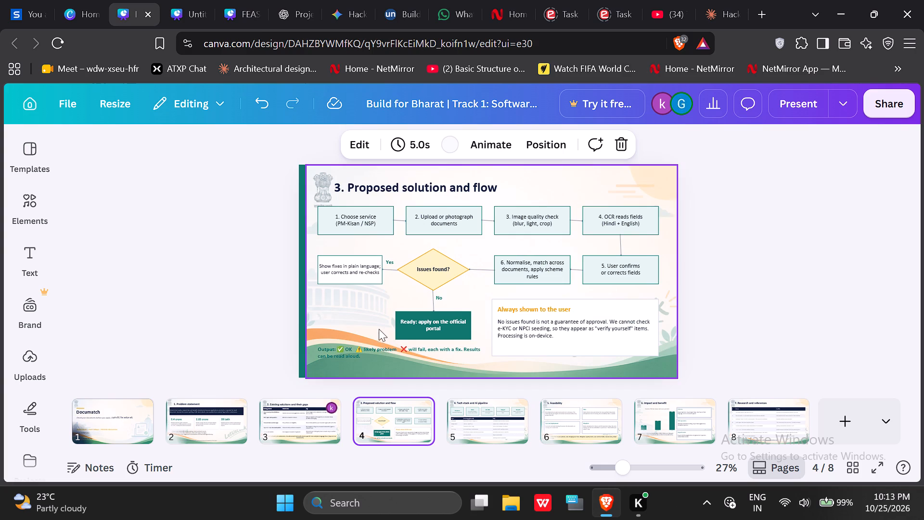
left_click(377, 352)
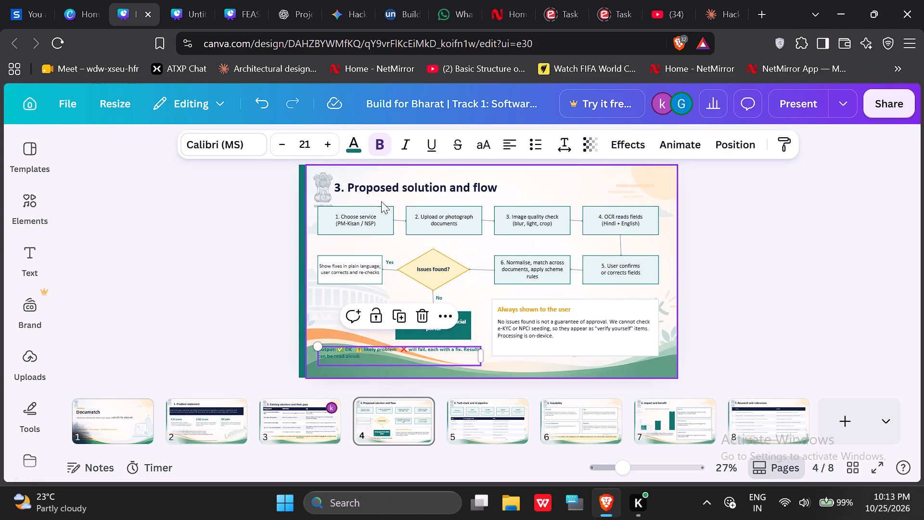
left_click(331, 143)
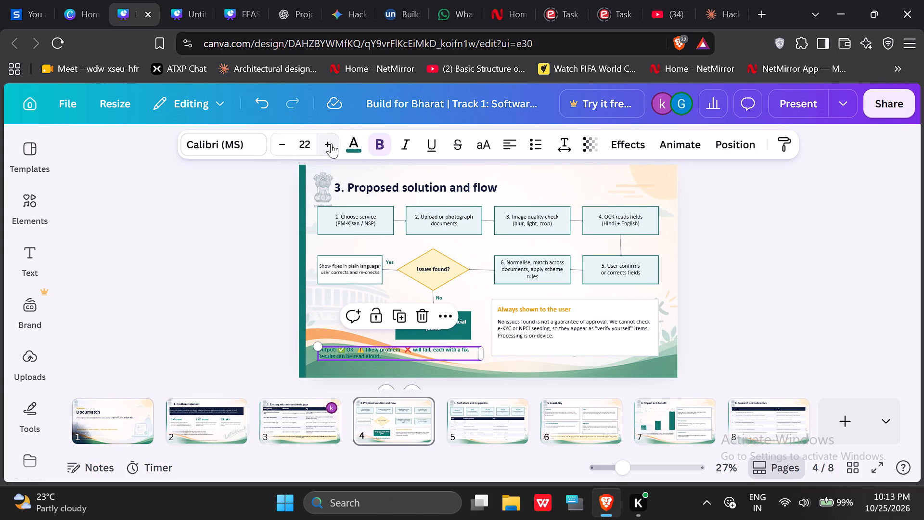
left_click(266, 248)
Replace the warning emoji before "likely problem" in the Output note with a comma.
left_click(375, 356)
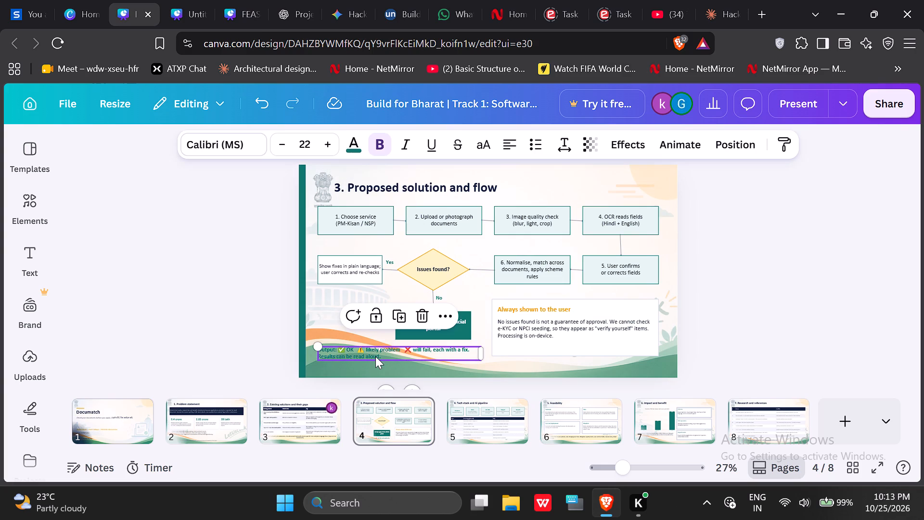
left_click(372, 354)
left_click(362, 350)
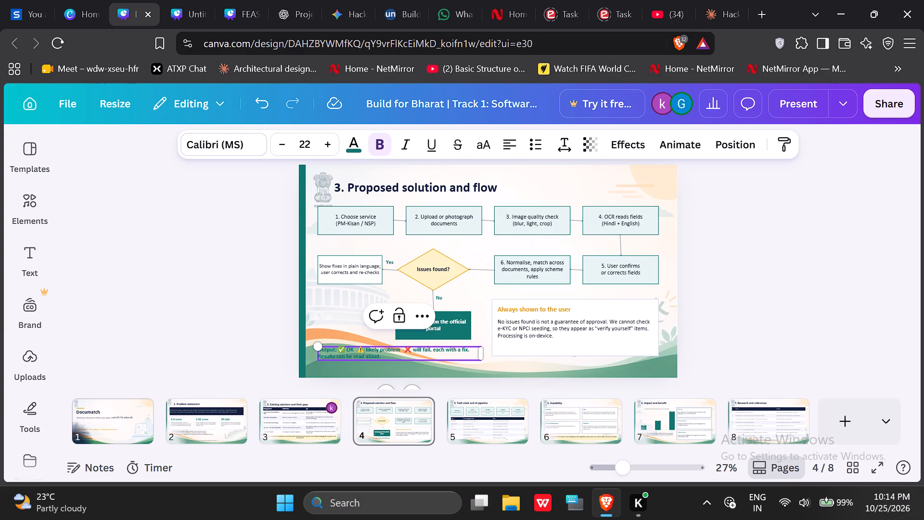
key("BackSpace")
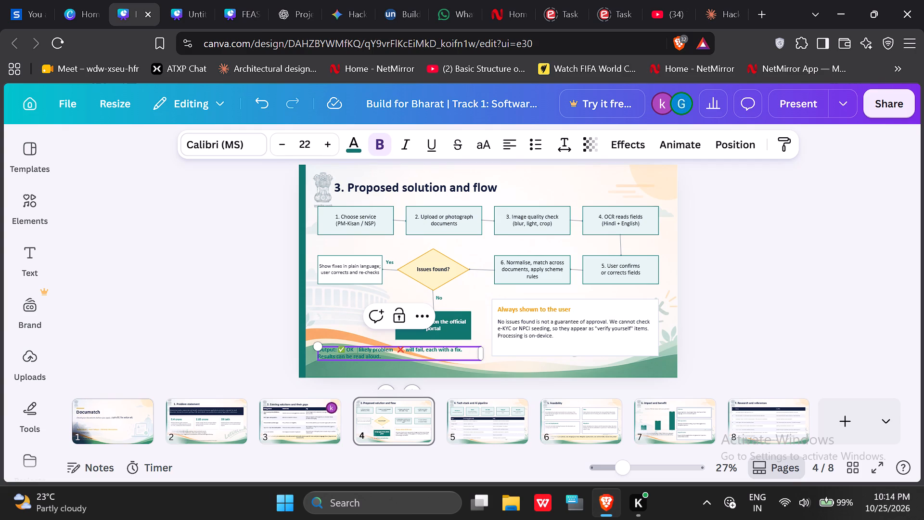
key("comma")
Delete the check-mark emoji before "OK" in the Output note.
key("Left")
key("Left")
key("Left")
key("Left")
key("Left")
key("Left")
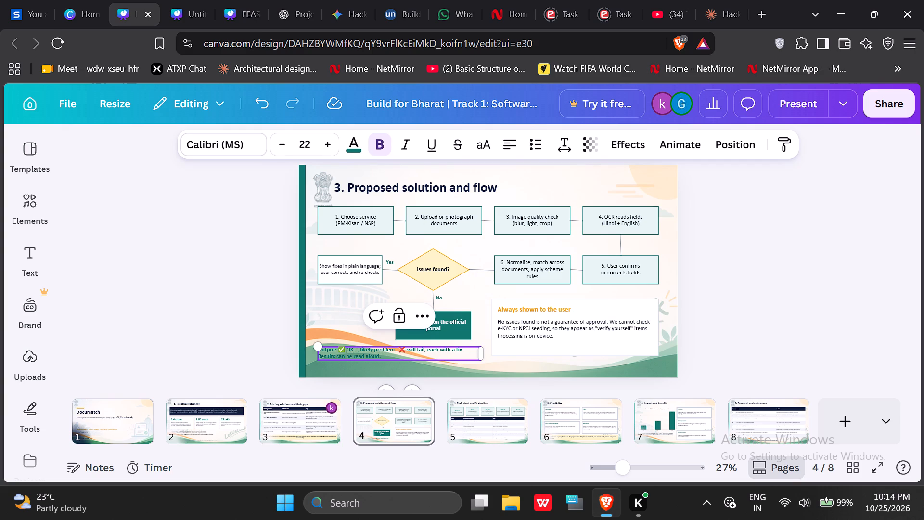
key("BackSpace")
key("BackSpace")
Replace the cross emoji before "will fail" with a comma and space, and remove the extra spaces after "likely problem".
key("Right")
key("Right")
key("Right")
key("Right")
key("Right")
key("Right")
key("Right")
key("Right")
key("Right")
key("Right")
key("Right")
key("Right")
key("Right")
key("Right")
key("Right")
key("Right")
key("Right")
key("Right")
key("Right")
key("Right")
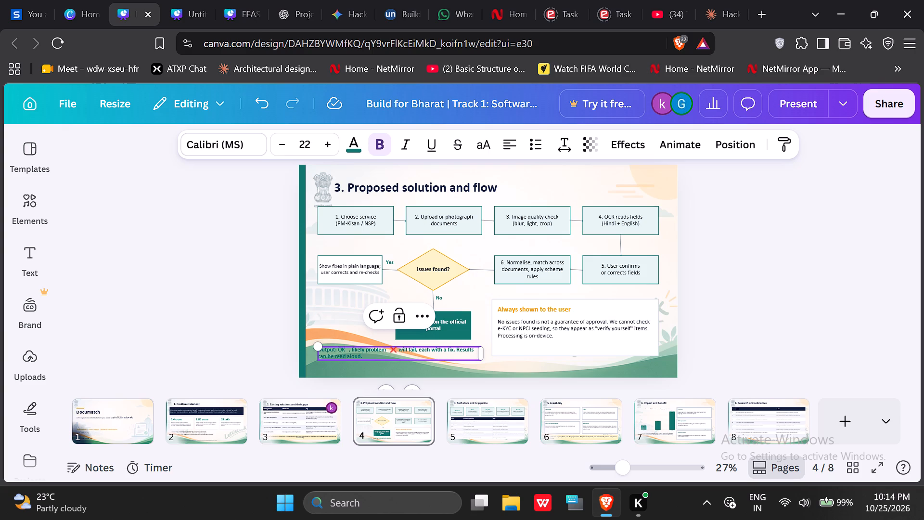
key("BackSpace")
key("BackSpace")
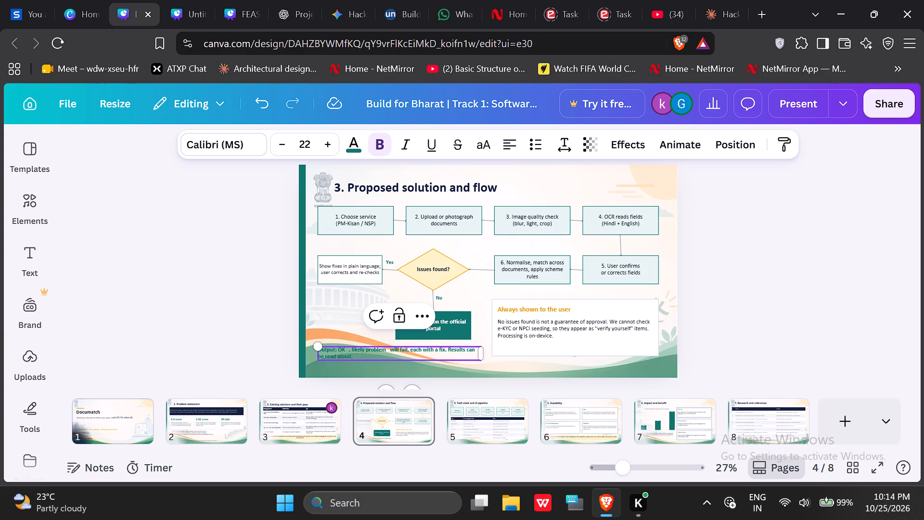
key("BackSpace")
key("comma")
key("space")
key("Left")
key("Left")
key("BackSpace")
key("BackSpace")
Remove the extra spaces between "OK" and its comma in the Output note.
key("Left")
key("Left")
key("Left")
key("Left")
key("Left")
key("Left")
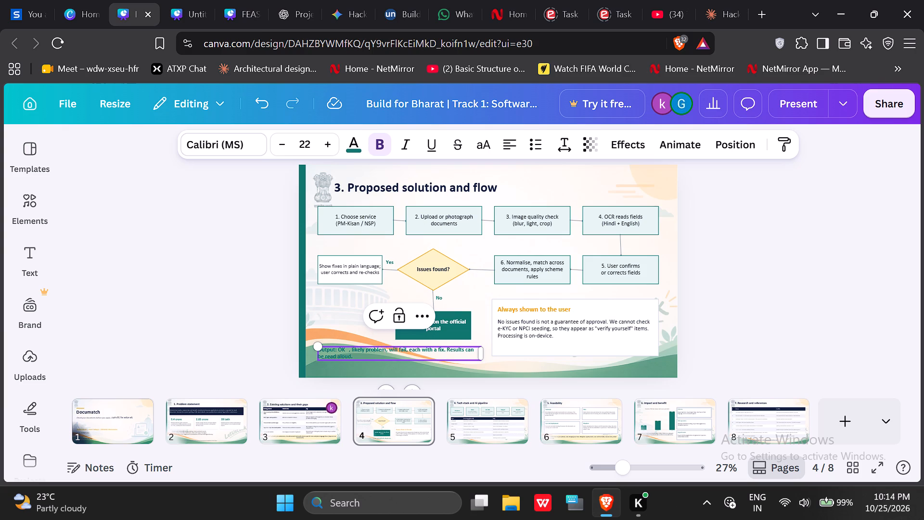
key("Left")
key("Left")
key("Left")
key("Left")
key("Left")
key("Left")
key("Left")
key("Left")
key("Left")
key("Left")
key("BackSpace")
key("BackSpace")
key("BackSpace")
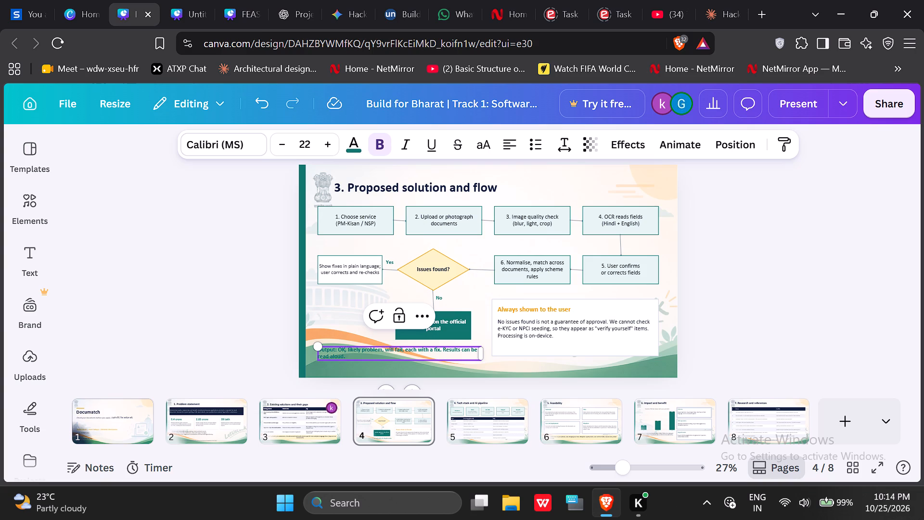
key("Right")
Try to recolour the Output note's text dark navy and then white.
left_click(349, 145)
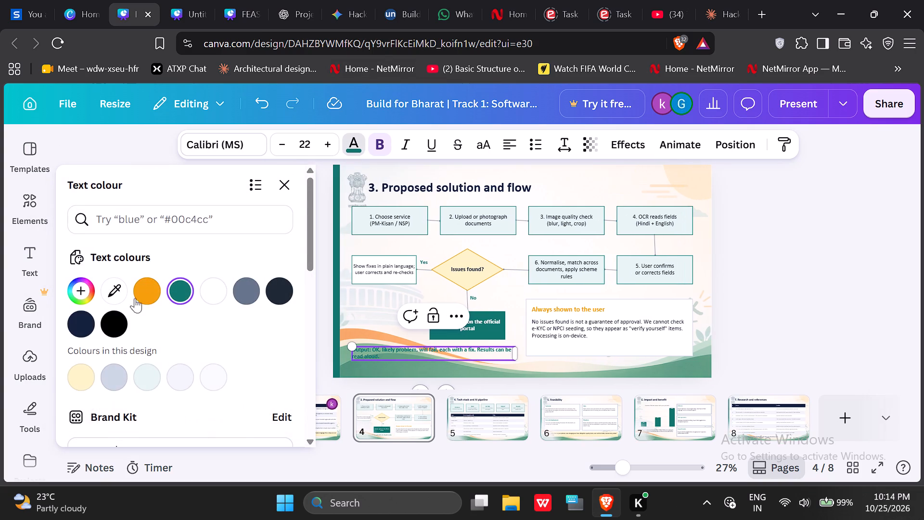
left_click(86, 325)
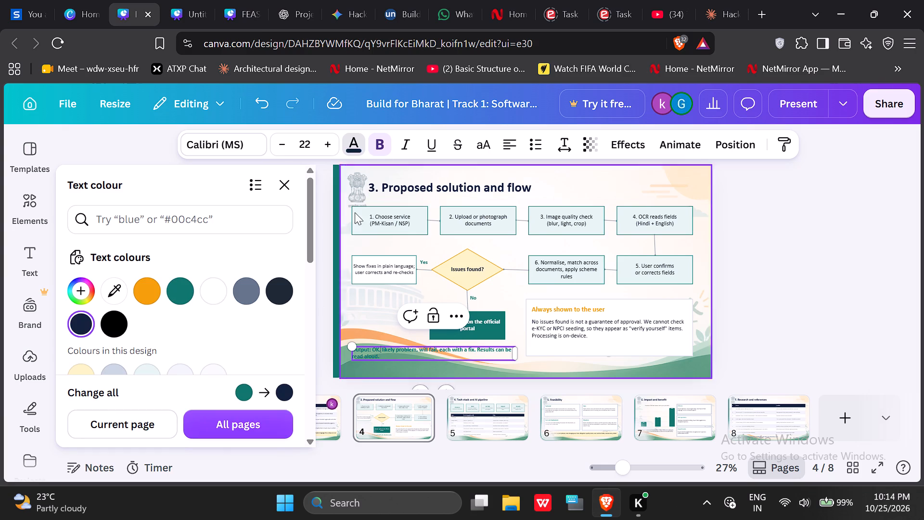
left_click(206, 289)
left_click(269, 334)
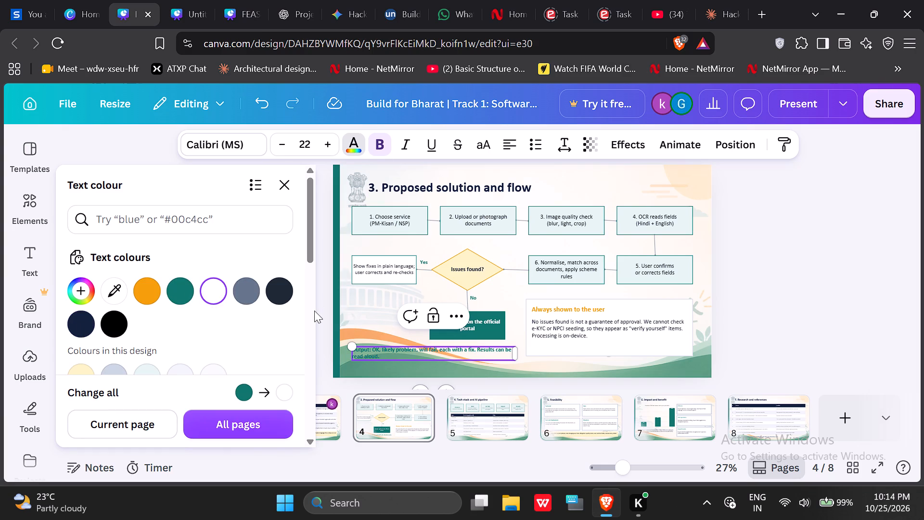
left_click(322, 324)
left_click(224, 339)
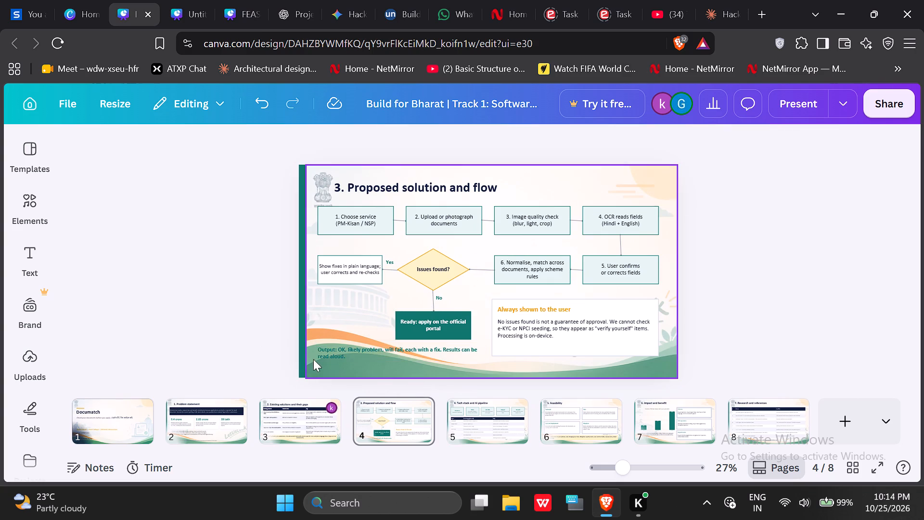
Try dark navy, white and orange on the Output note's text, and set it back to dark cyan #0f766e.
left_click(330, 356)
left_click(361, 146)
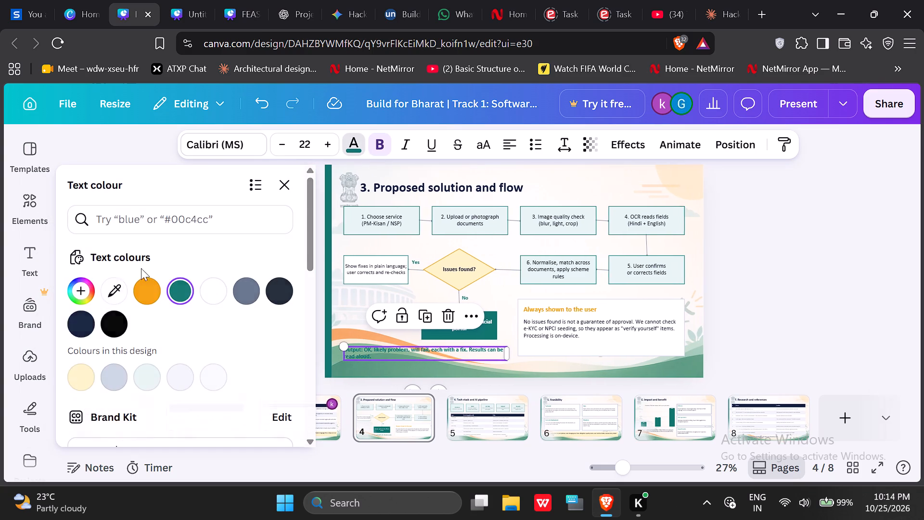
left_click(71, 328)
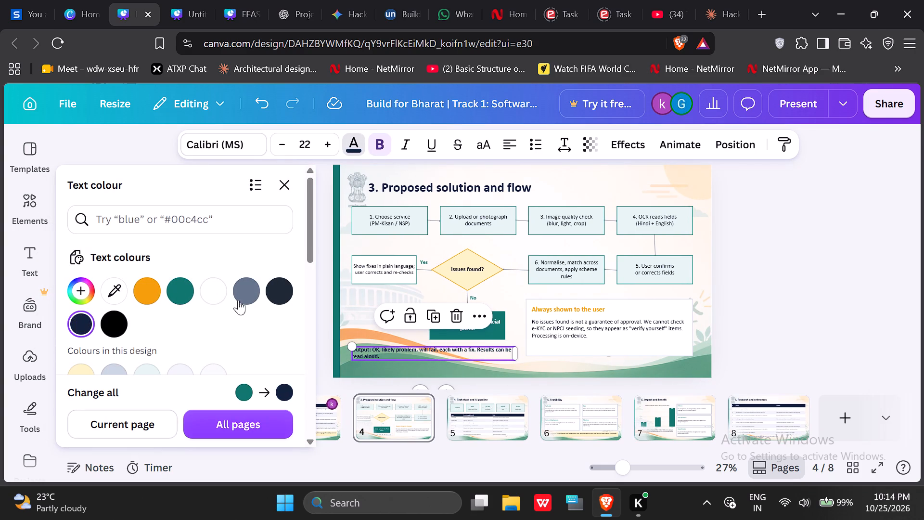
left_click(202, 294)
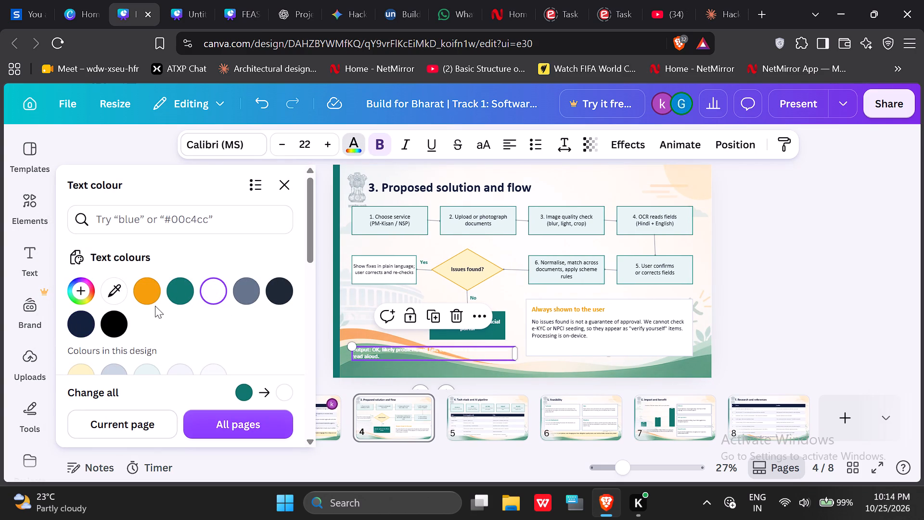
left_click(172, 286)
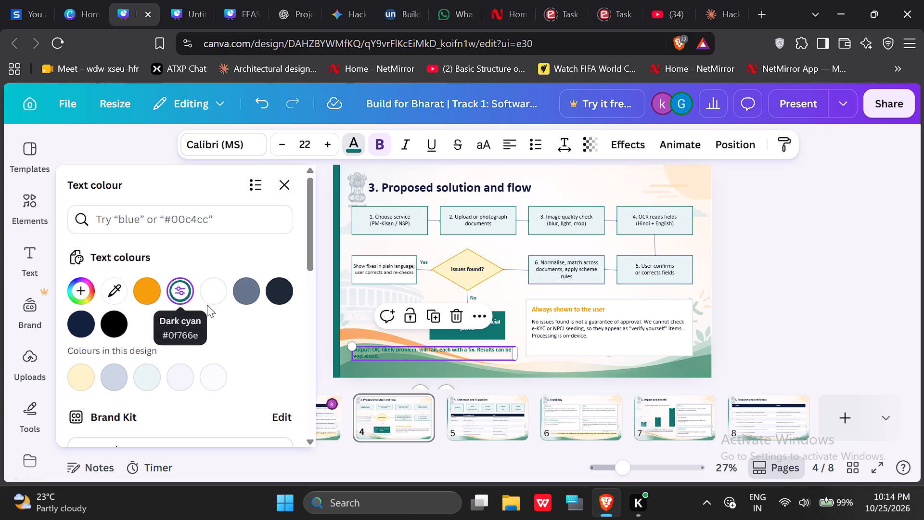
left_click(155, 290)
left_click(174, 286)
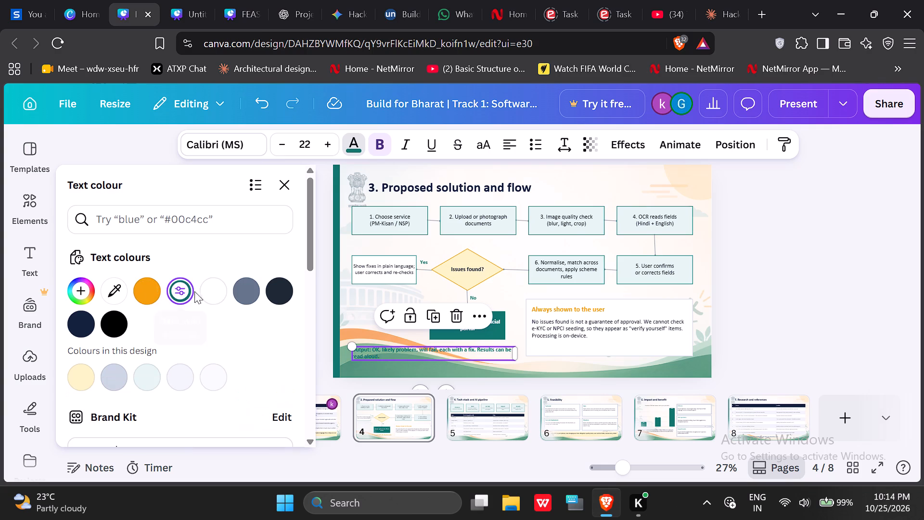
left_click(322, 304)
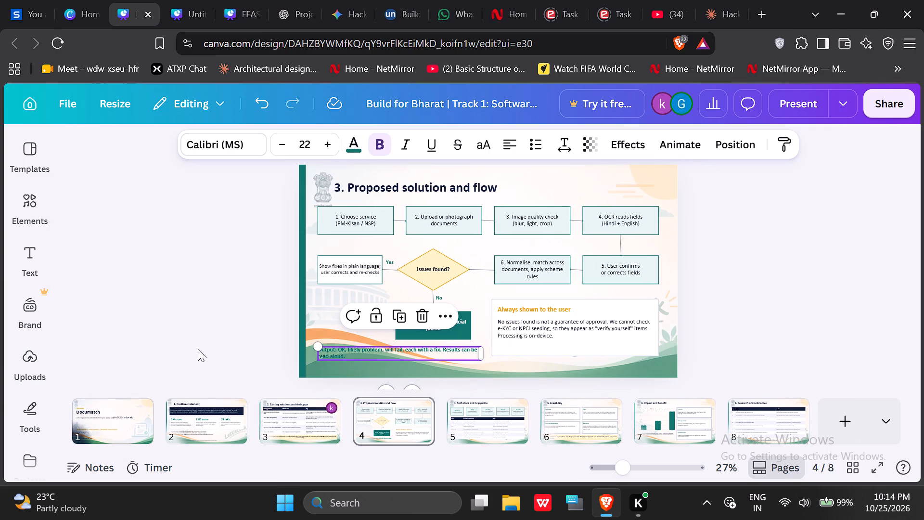
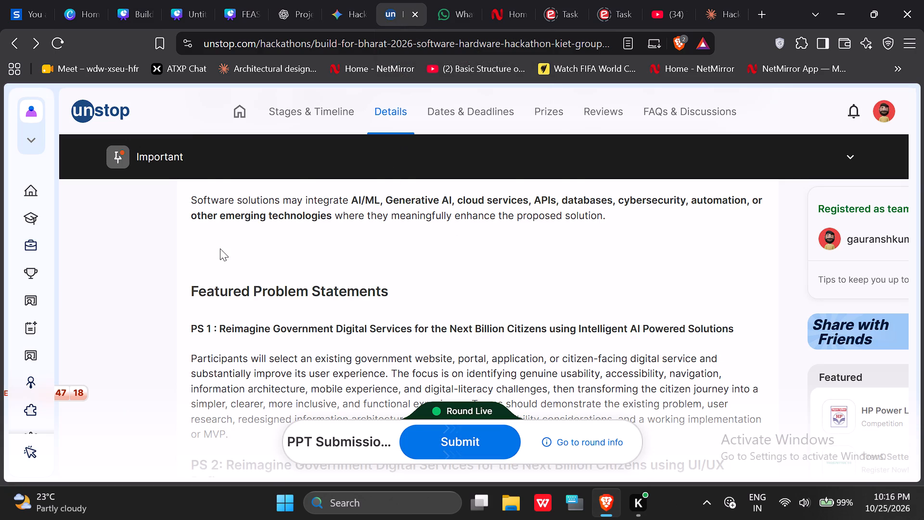
Examine the Build for Bharat 2026 hackathon's banner and title at the start of its Unstop page.
scroll(220, 248, "up", 18)
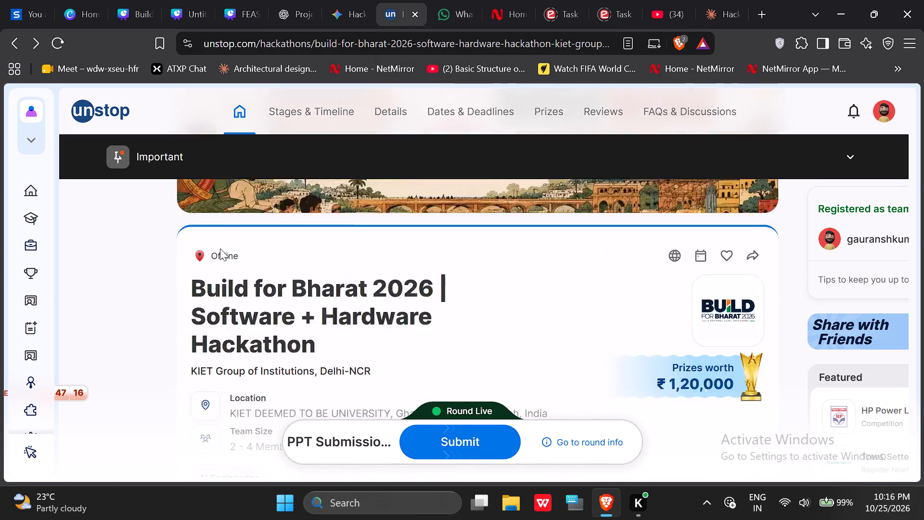
scroll(220, 248, "down", 1)
scroll(220, 248, "up", 2)
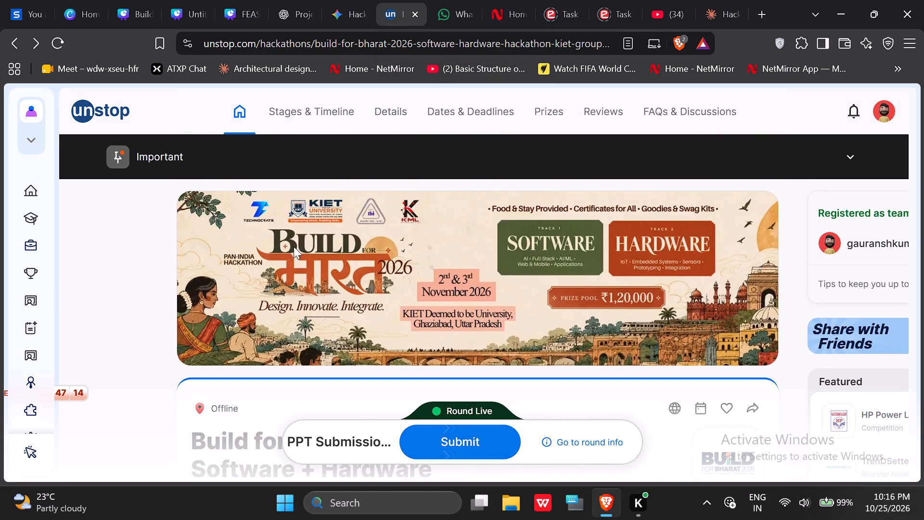
left_click_drag(266, 234, 308, 281)
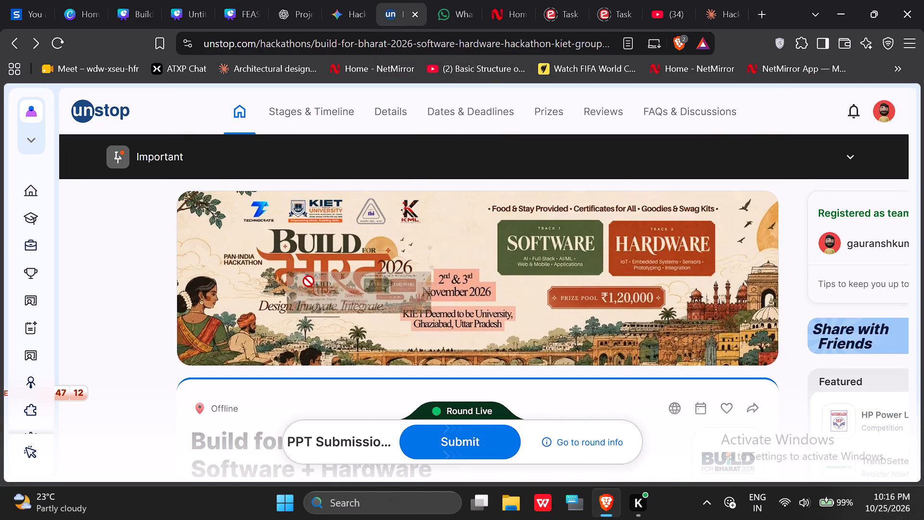
left_click_drag(308, 281, 259, 249)
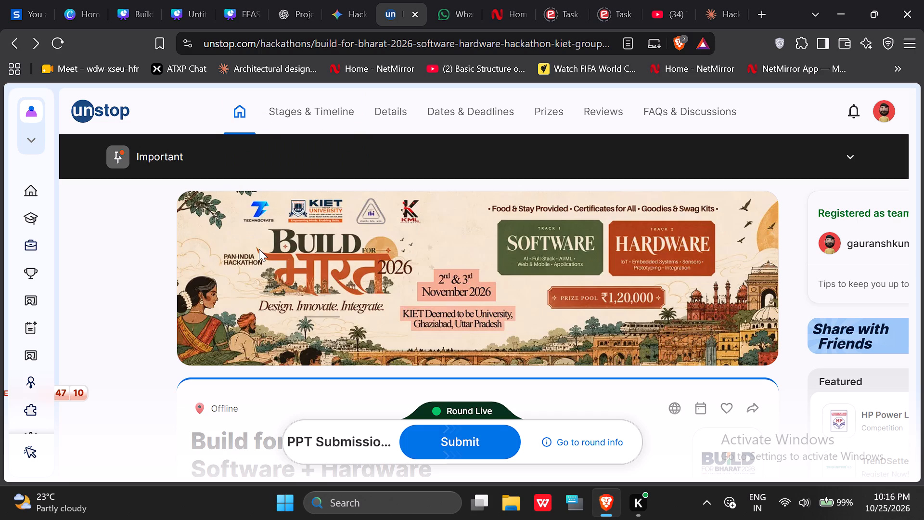
scroll(269, 285, "down", 1)
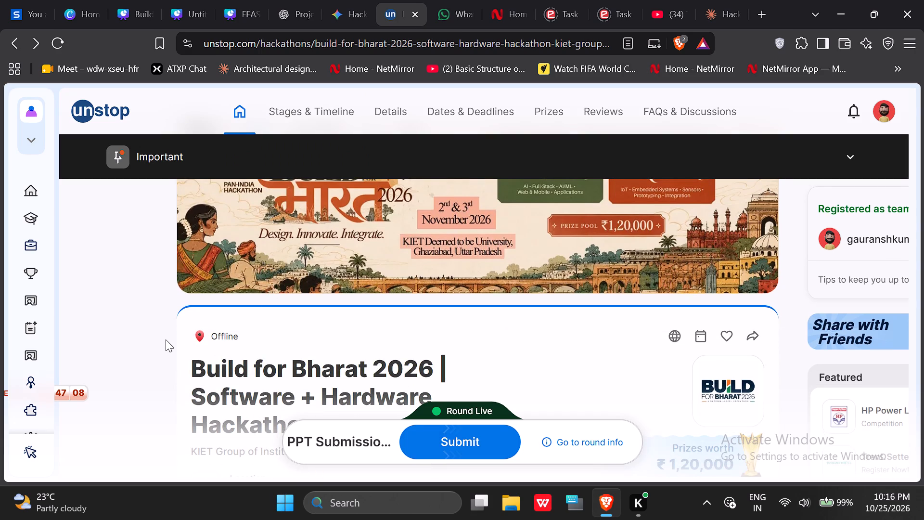
scroll(150, 320, "down", 1)
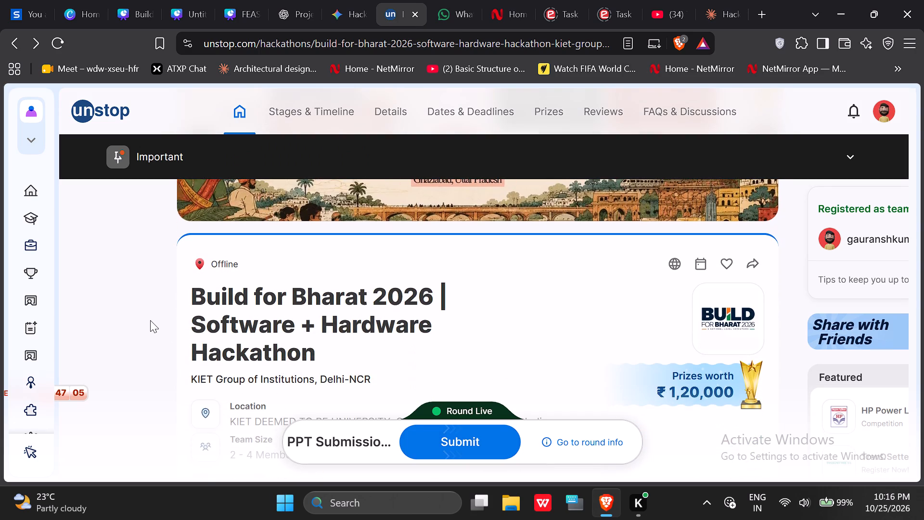
left_click_drag(184, 298, 455, 296)
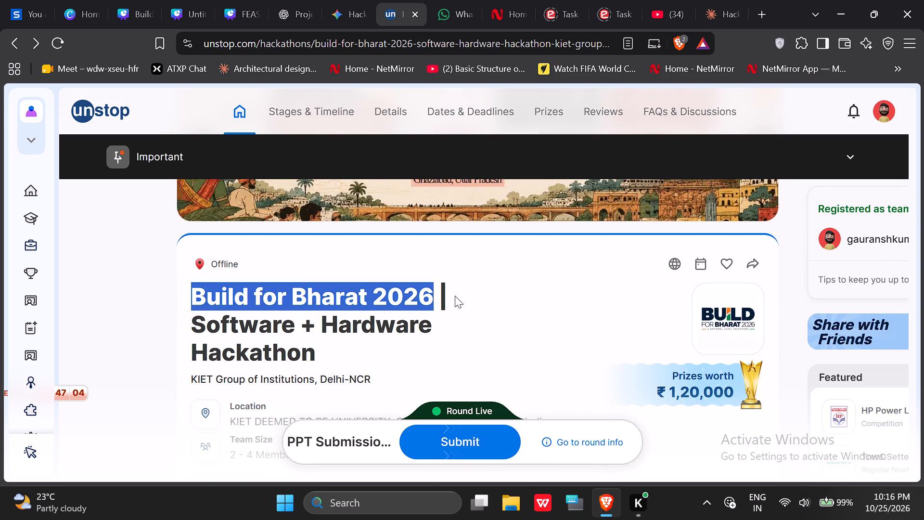
left_click_drag(455, 296, 451, 299)
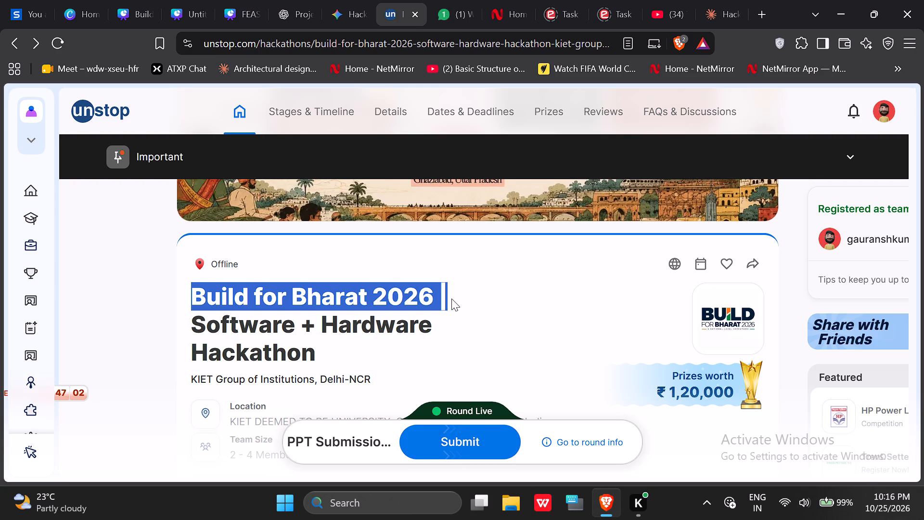
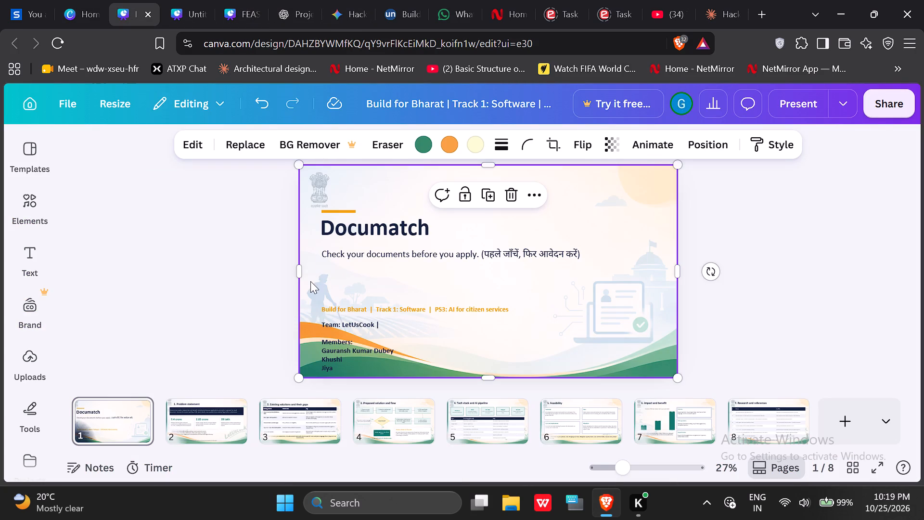
left_click(261, 147)
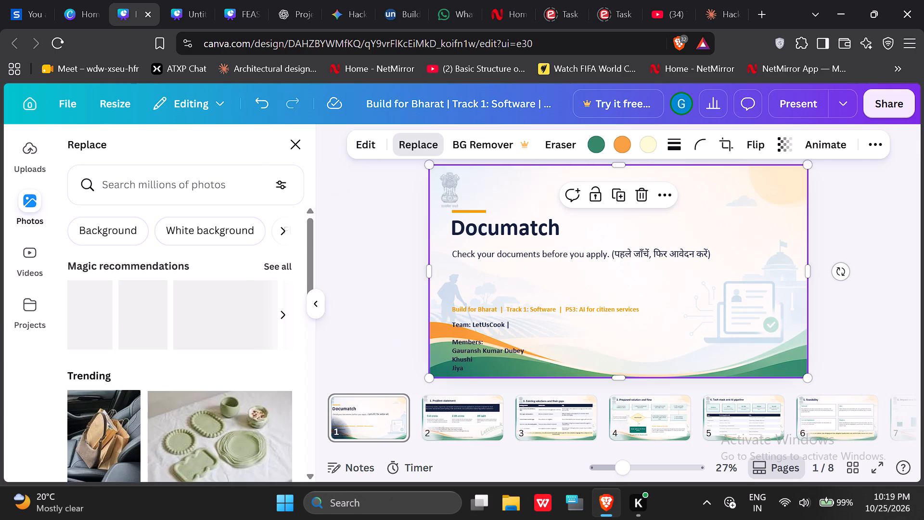
key("ctrl+v")
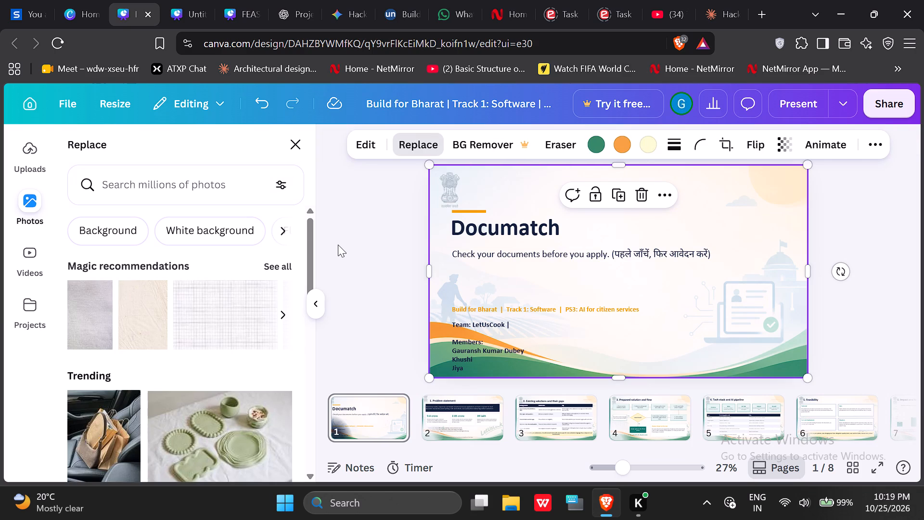
left_click(299, 157)
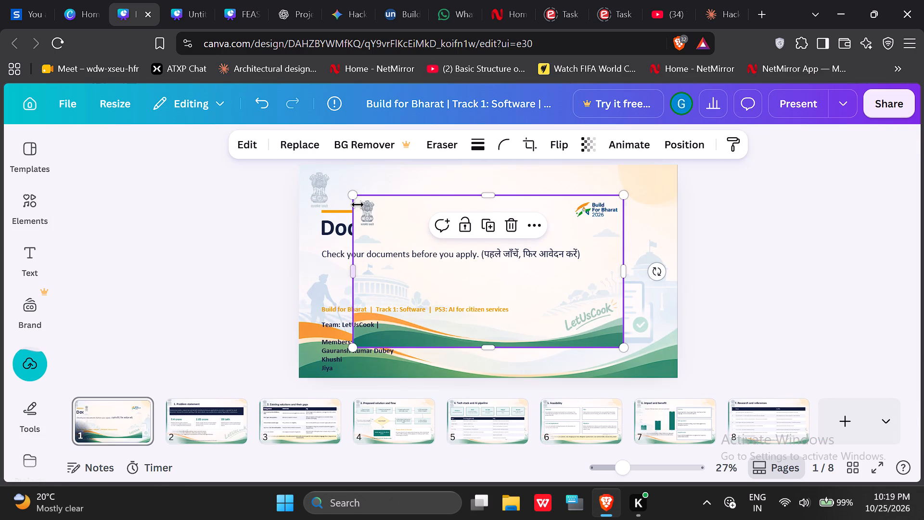
Delete the old full-slide background image from slide 1.
left_click(652, 192)
right_click(652, 192)
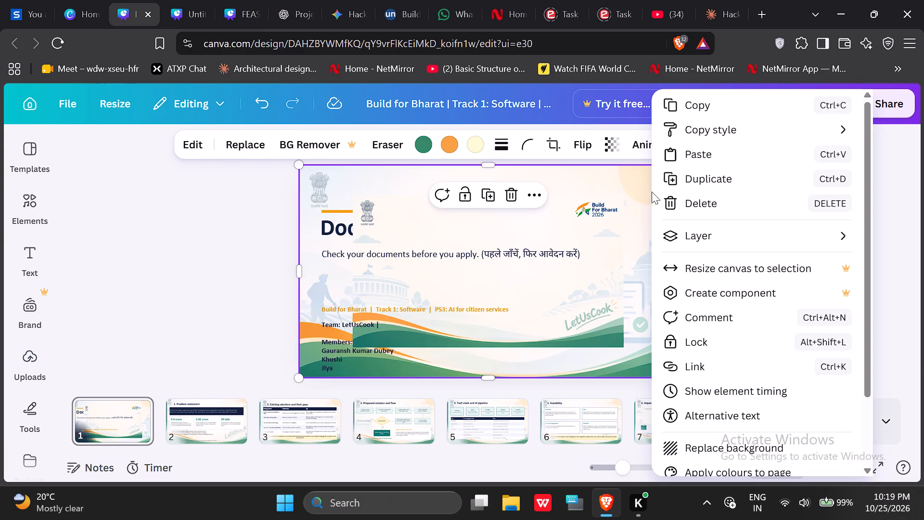
left_click(635, 189)
right_click(643, 183)
left_click(704, 201)
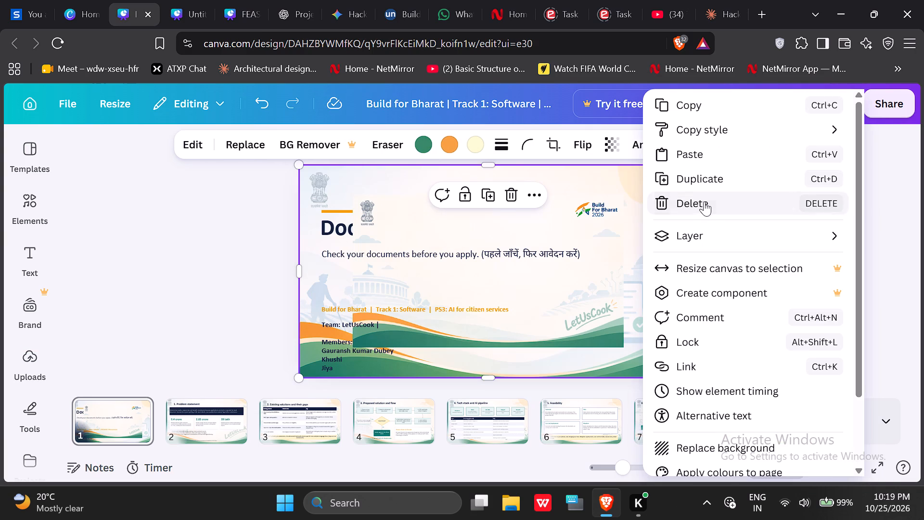
Enlarge the pasted background image on slide 1 so it covers the whole slide.
left_click(588, 226)
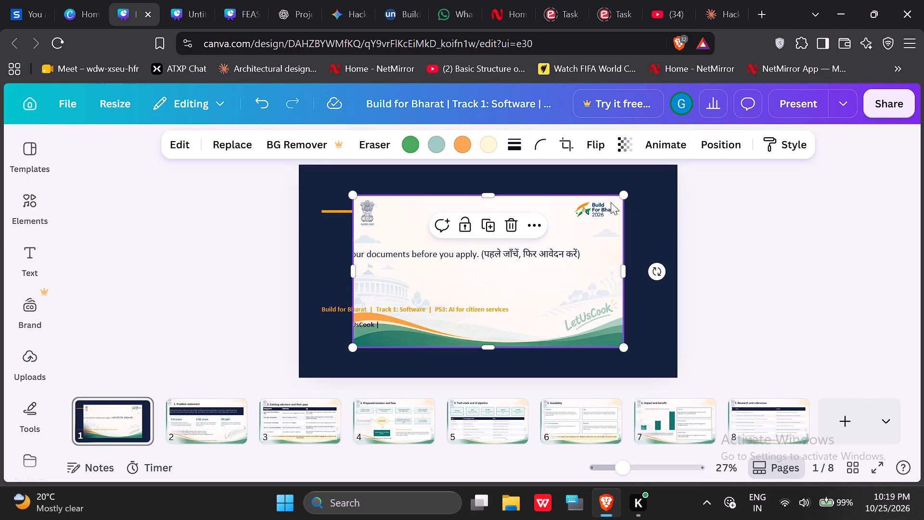
left_click_drag(625, 195, 688, 174)
left_click_drag(355, 346, 337, 363)
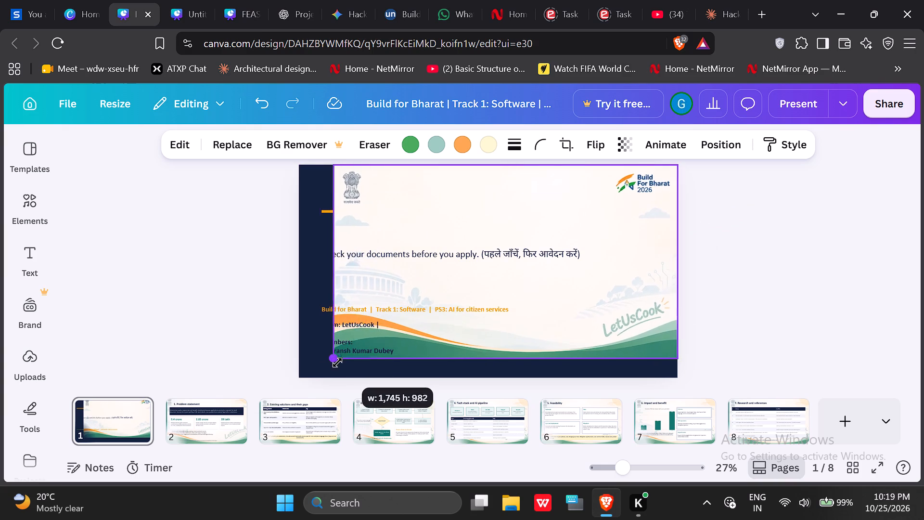
left_click_drag(337, 363, 310, 389)
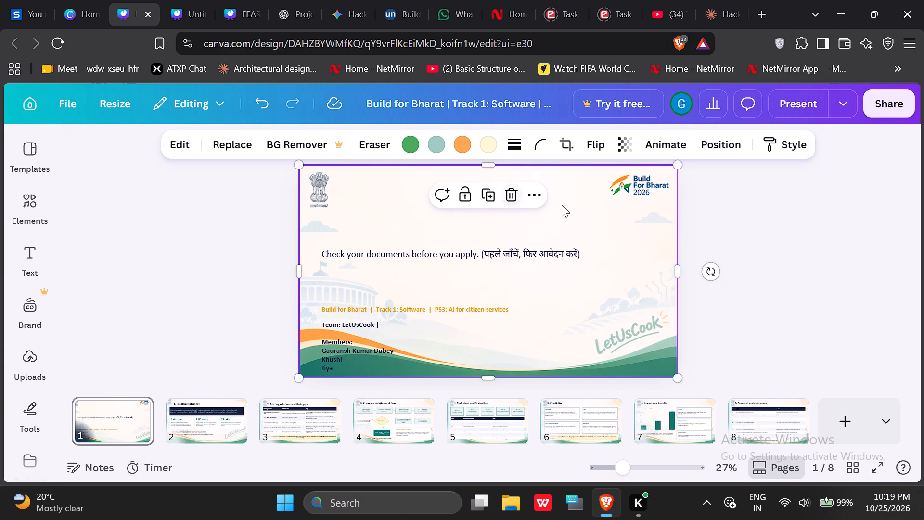
Send the new background image on slide 1 to the back, behind the title and team text.
left_click(540, 204)
left_click(568, 369)
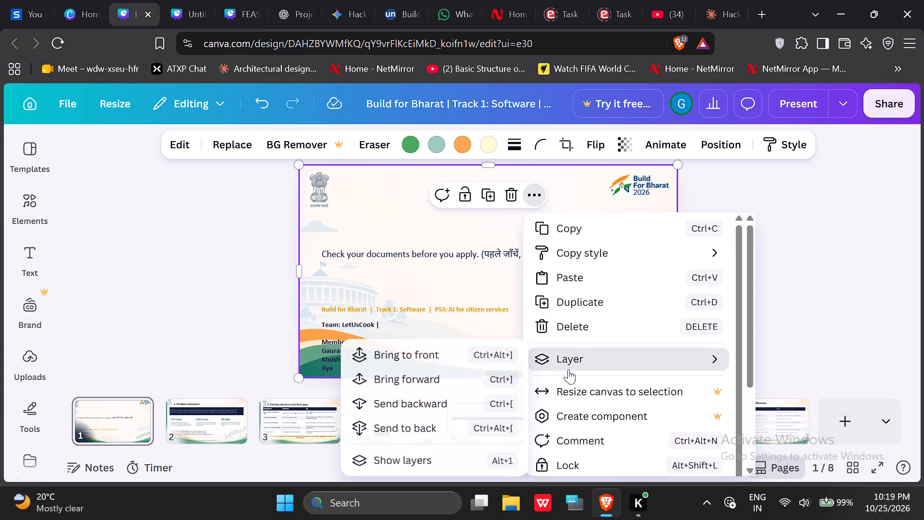
left_click(446, 425)
left_click(207, 296)
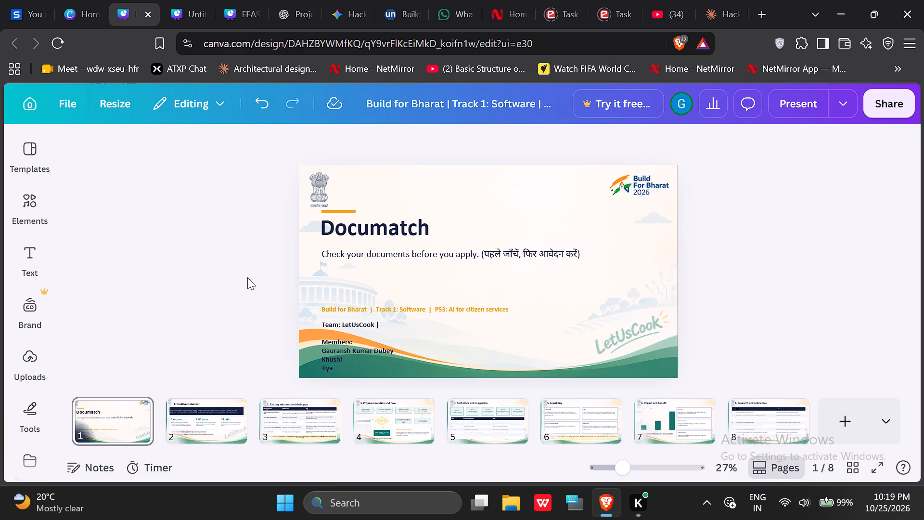
Delete both stacked old background images from slide 2, the problem statement slide.
left_click(197, 410)
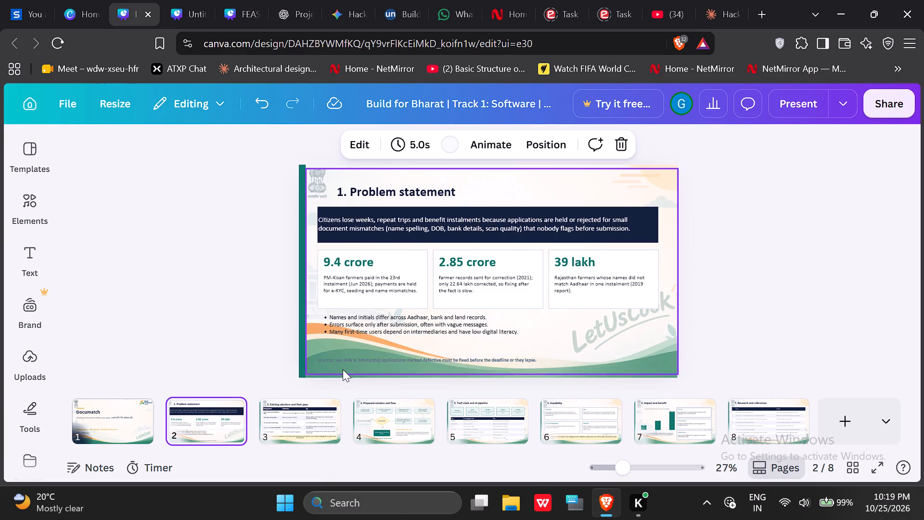
left_click(340, 368)
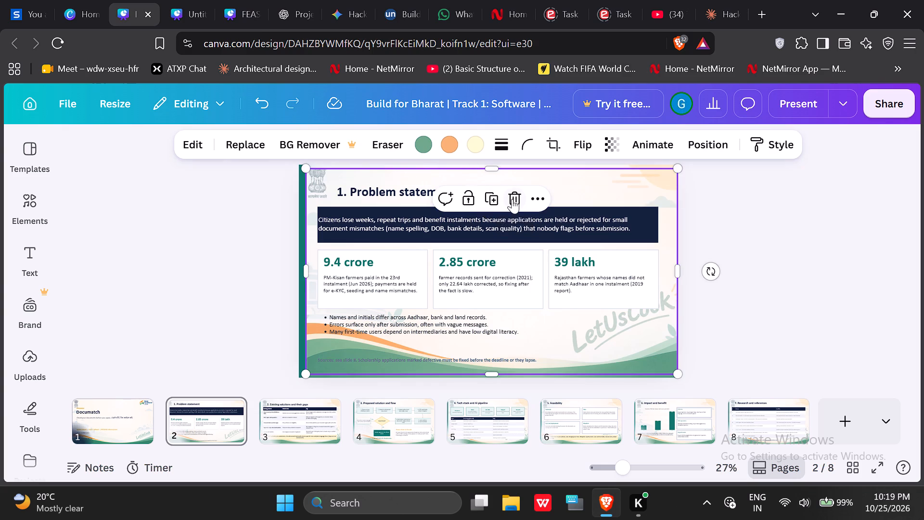
left_click(513, 198)
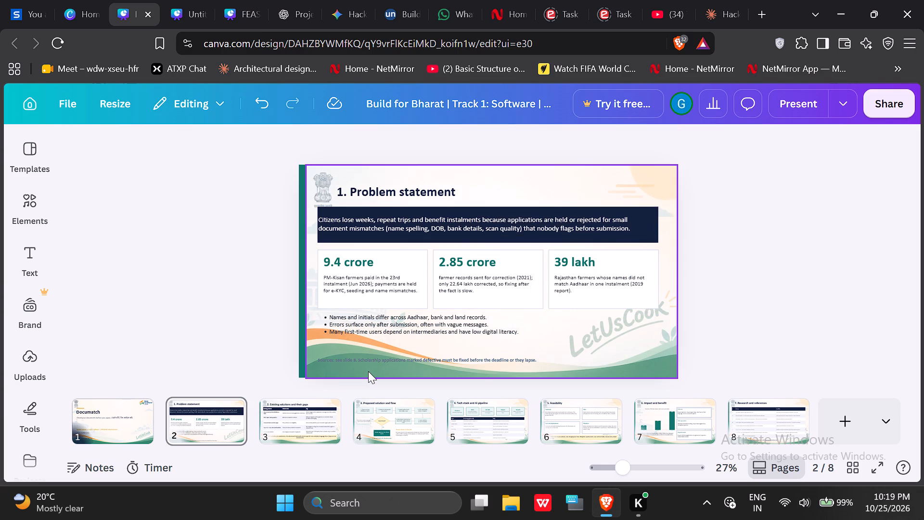
left_click(368, 371)
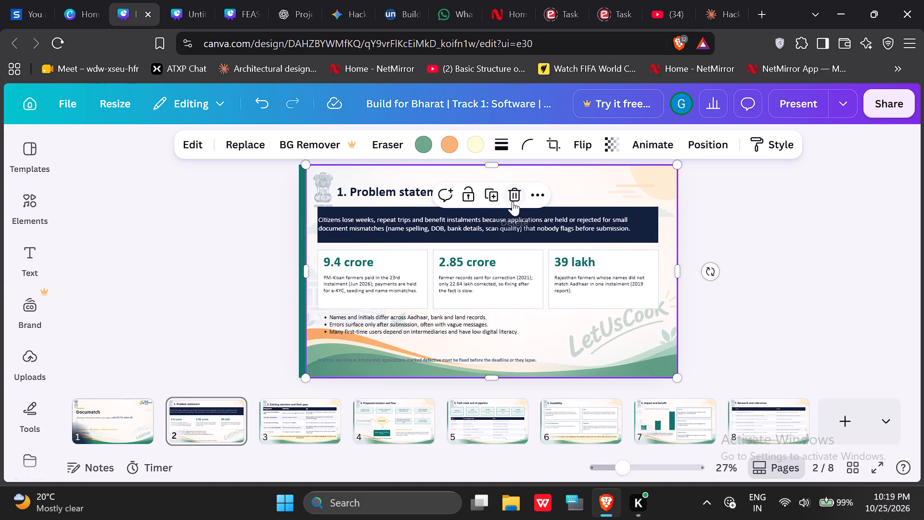
left_click(513, 201)
Paste the new background image onto slide 2 and enlarge it to nearly fill the area beside the teal edge strip.
left_click(381, 369)
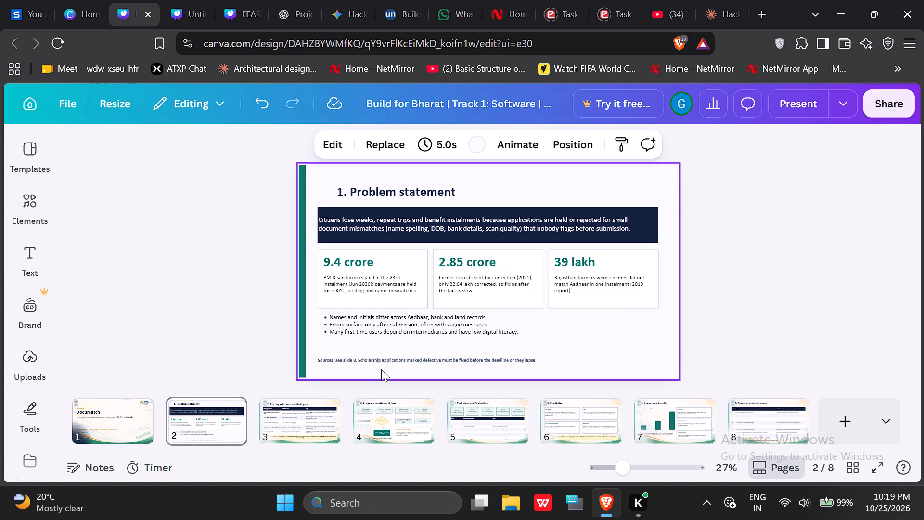
key("ctrl+v")
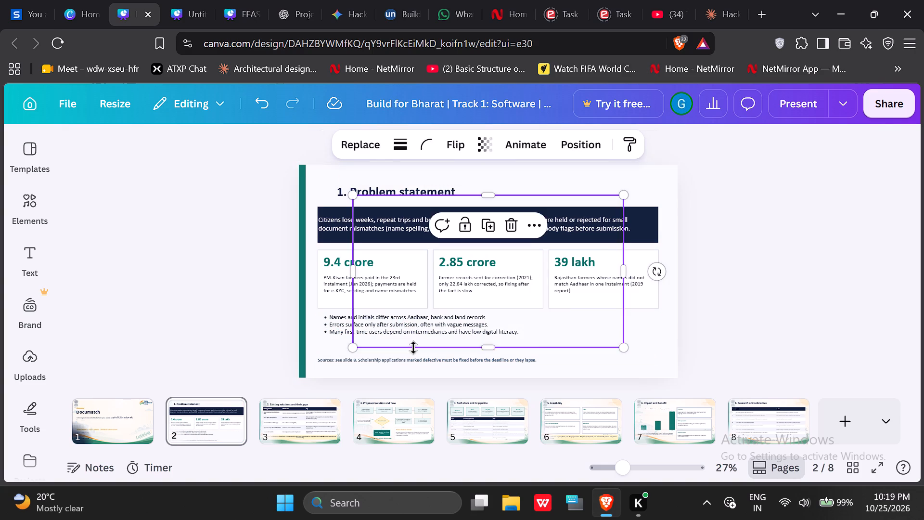
left_click_drag(627, 195, 656, 174)
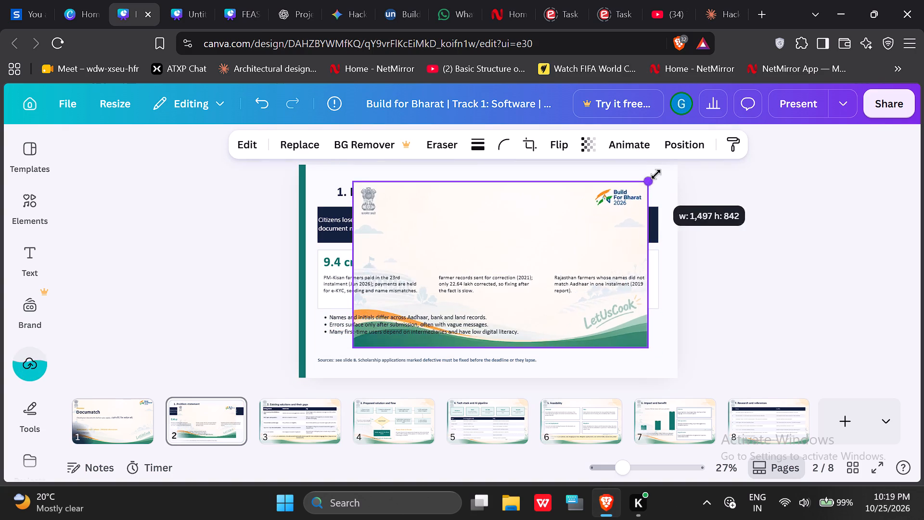
left_click_drag(656, 174, 679, 167)
left_click_drag(351, 346, 329, 374)
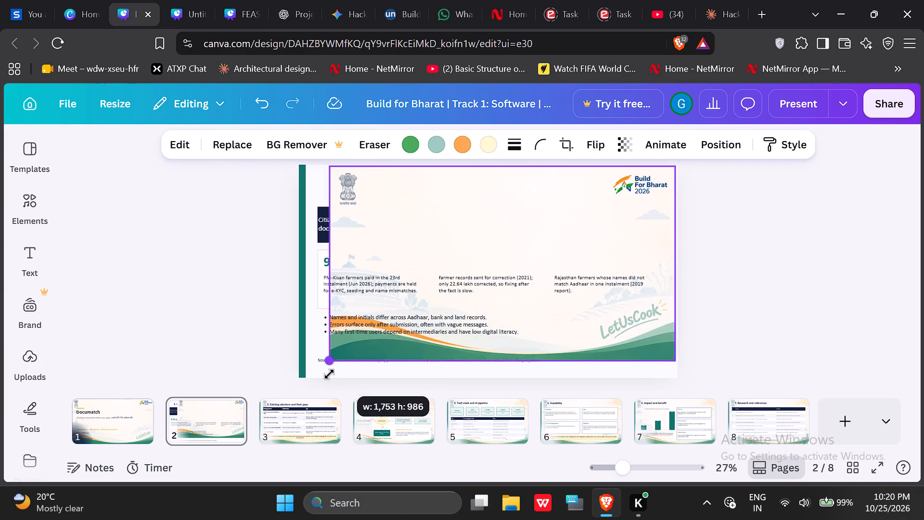
left_click_drag(329, 374, 318, 390)
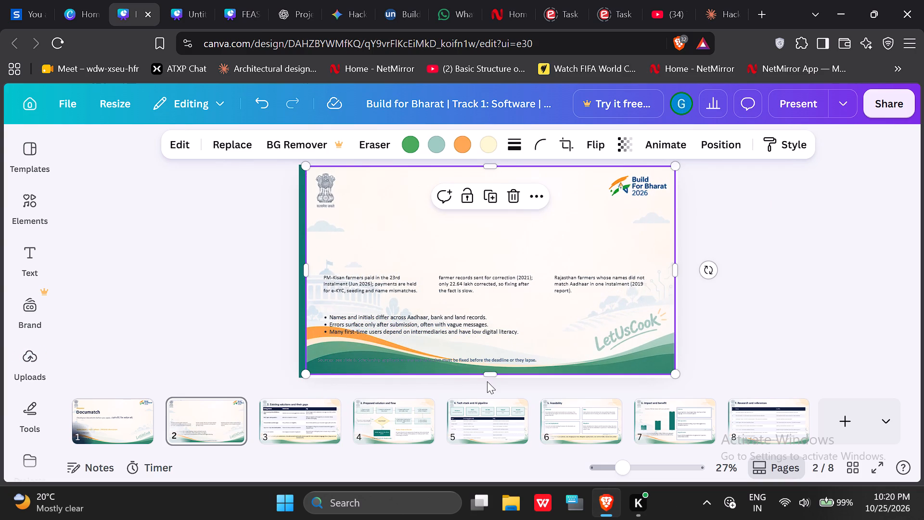
Stretch the new background image on slide 2 down to the slide's bottom edge.
left_click_drag(491, 376, 491, 381)
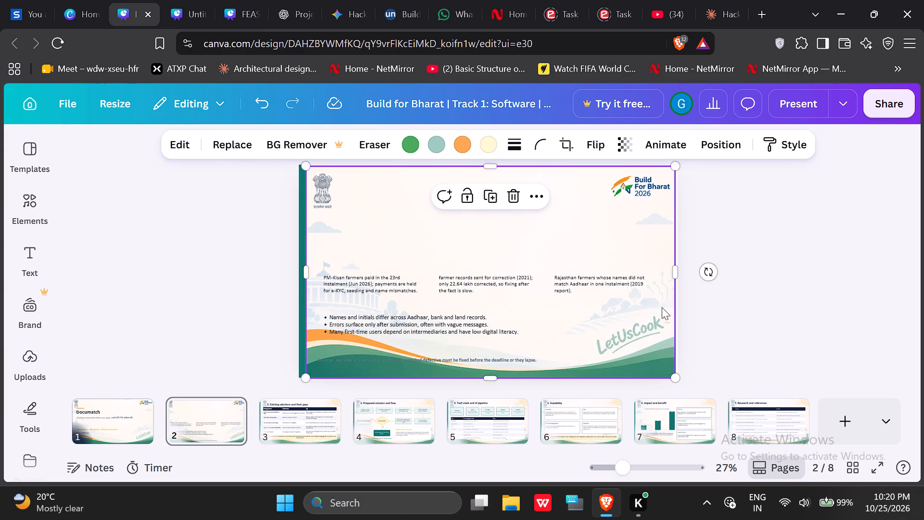
left_click(717, 301)
Send the new background image on slide 2 to the back, behind the problem statement content.
left_click(585, 367)
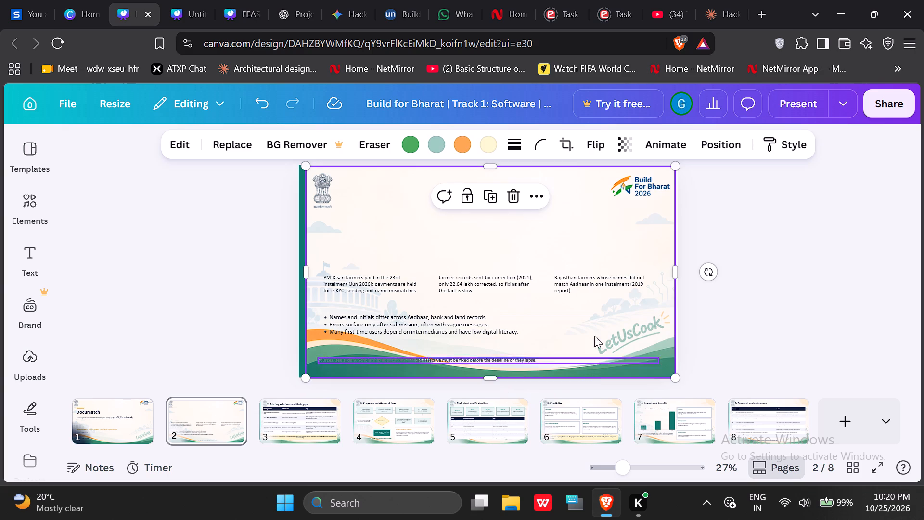
left_click(540, 204)
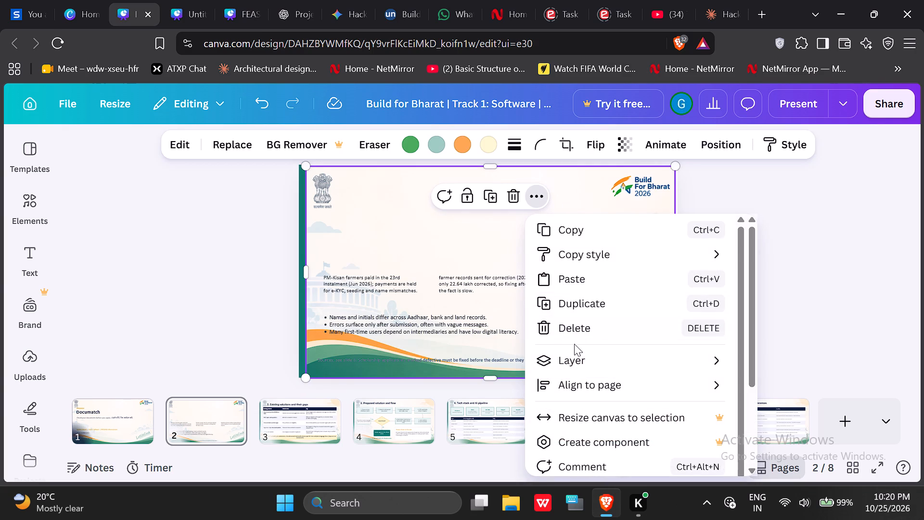
left_click(575, 361)
left_click(490, 425)
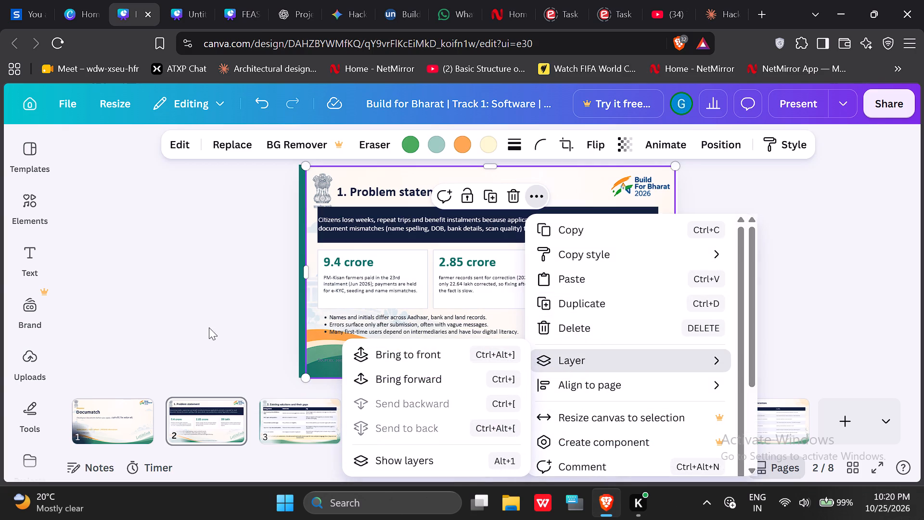
left_click(149, 286)
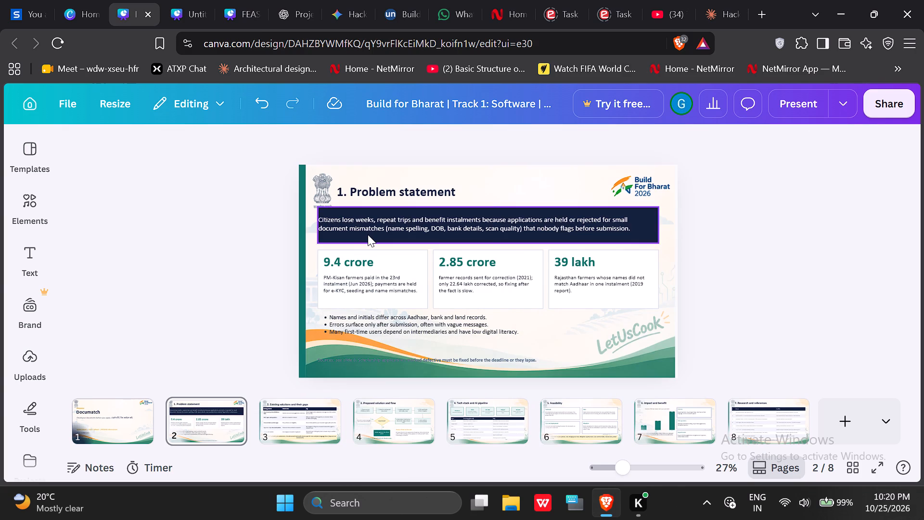
Nudge the navy "Citizens lose weeks" text box on slide 2 slightly down, away from the title and emblem.
left_click(368, 234)
key("Down")
key("Down")
key("Down")
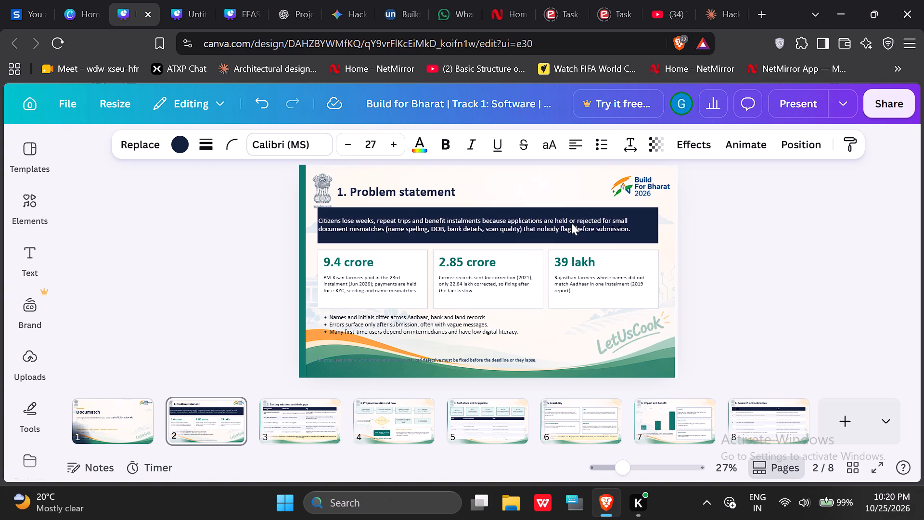
key("Down")
key("Down")
key("Down")
key("Down")
key("Down")
key("Down")
key("Down")
key("Down")
key("Down")
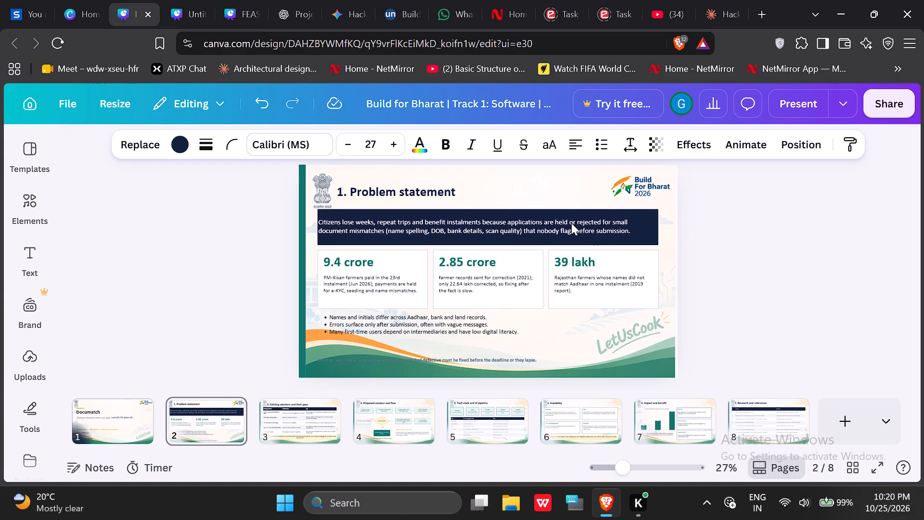
left_click(259, 236)
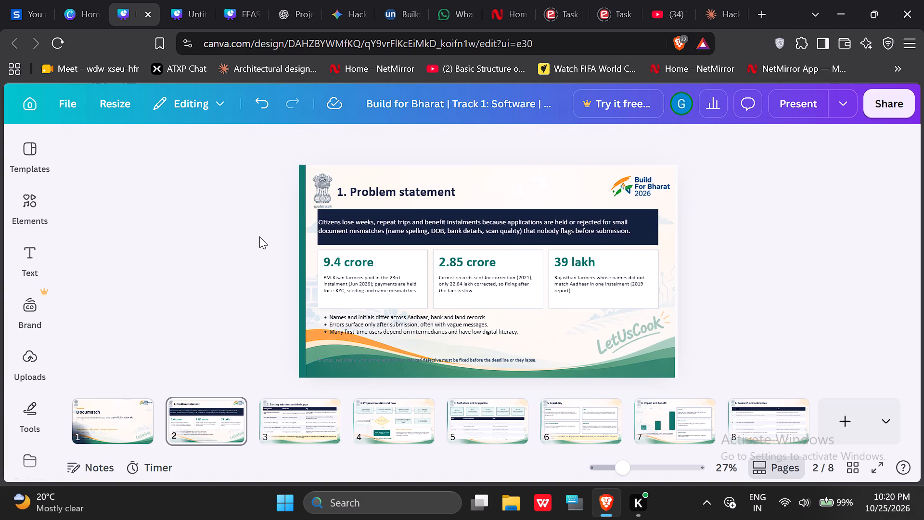
Delete the old background image from slide 3, the existing solutions and their gaps slide.
left_click(273, 413)
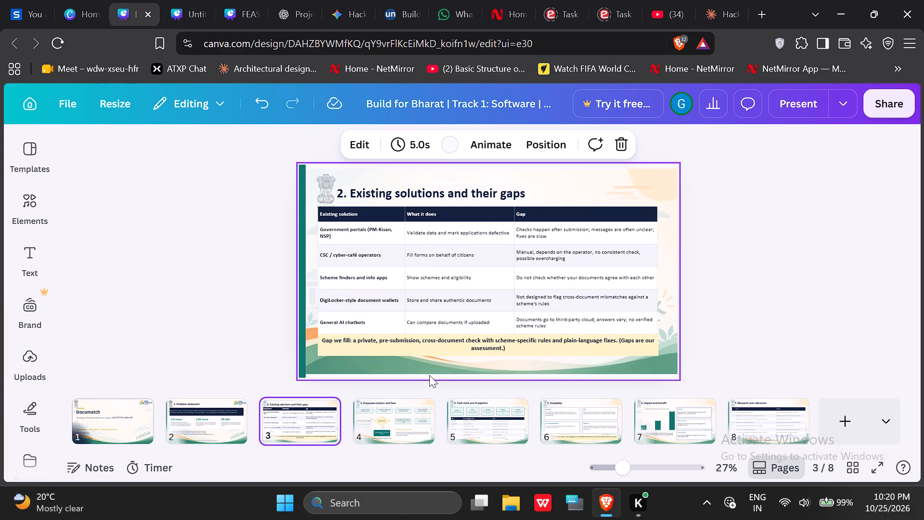
left_click(429, 372)
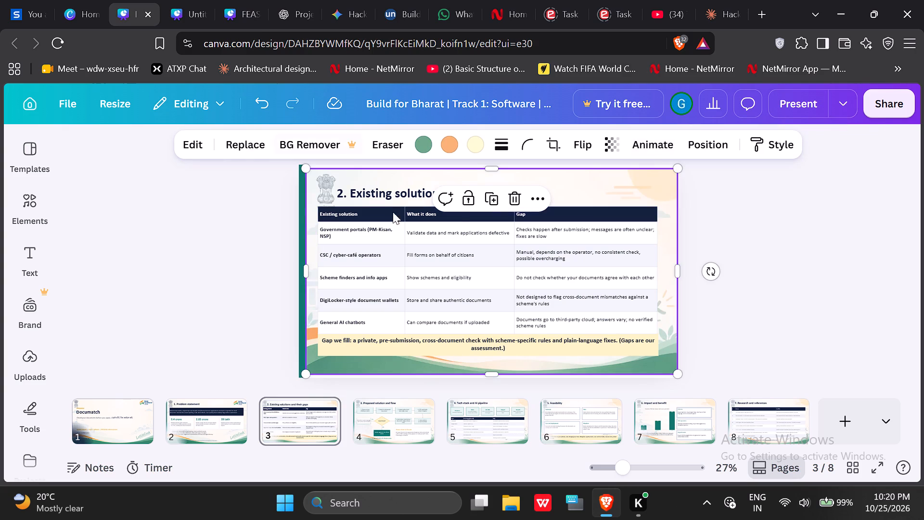
left_click(511, 195)
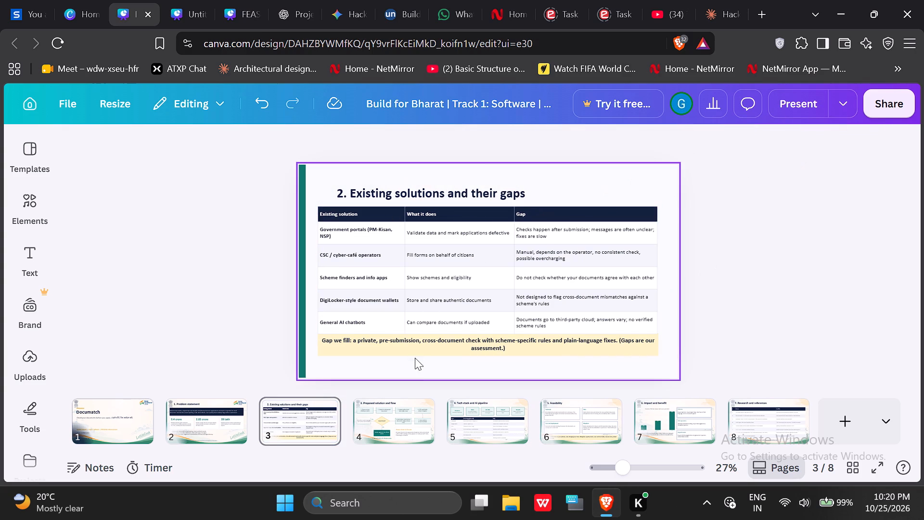
Paste the new background image onto slide 3 and enlarge it to fill the whole area beside the teal edge strip.
left_click(417, 369)
key("ctrl+v")
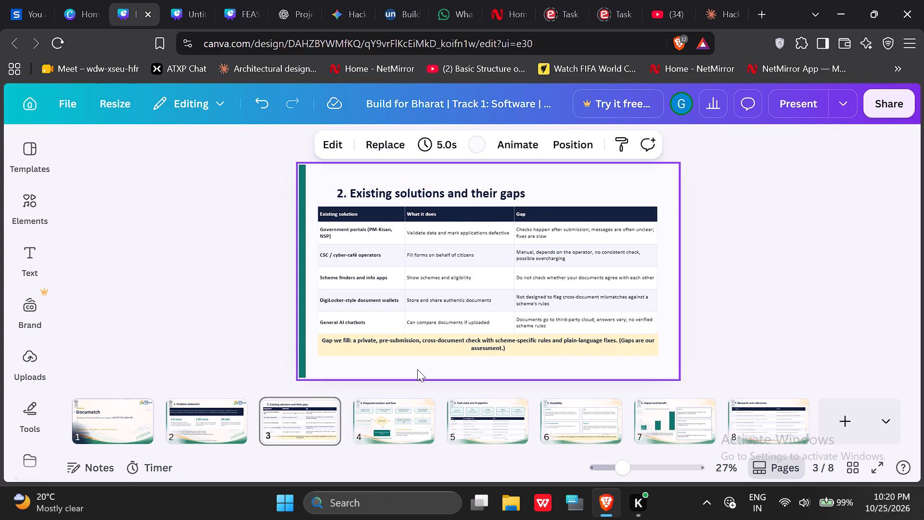
left_click_drag(622, 196, 644, 173)
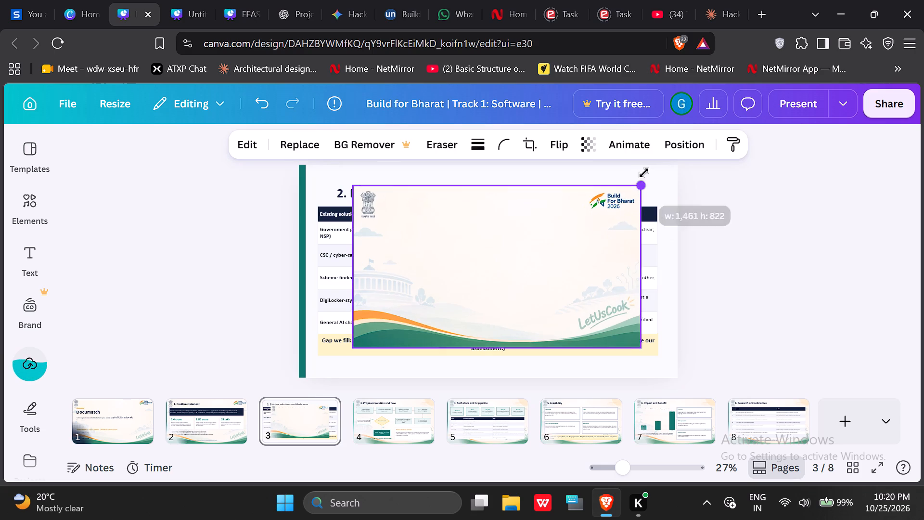
left_click_drag(644, 173, 680, 170)
left_click_drag(355, 349, 332, 391)
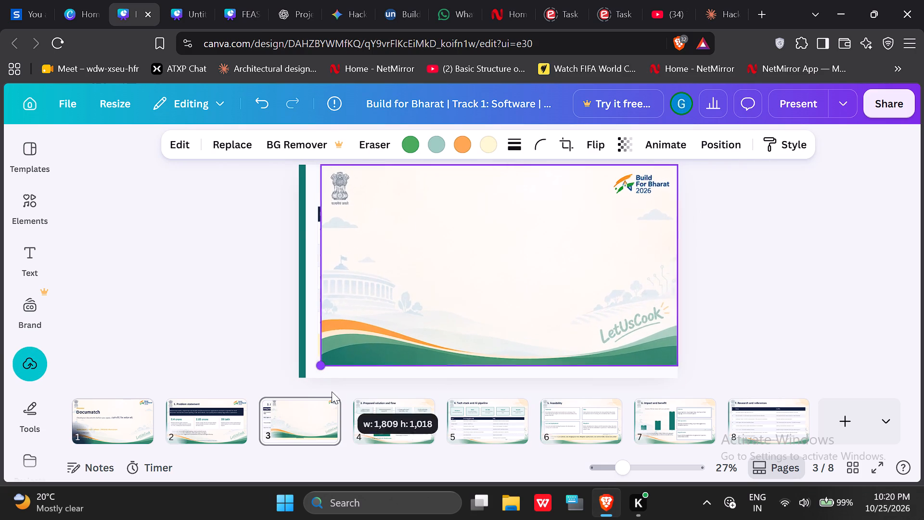
left_click_drag(332, 391, 324, 404)
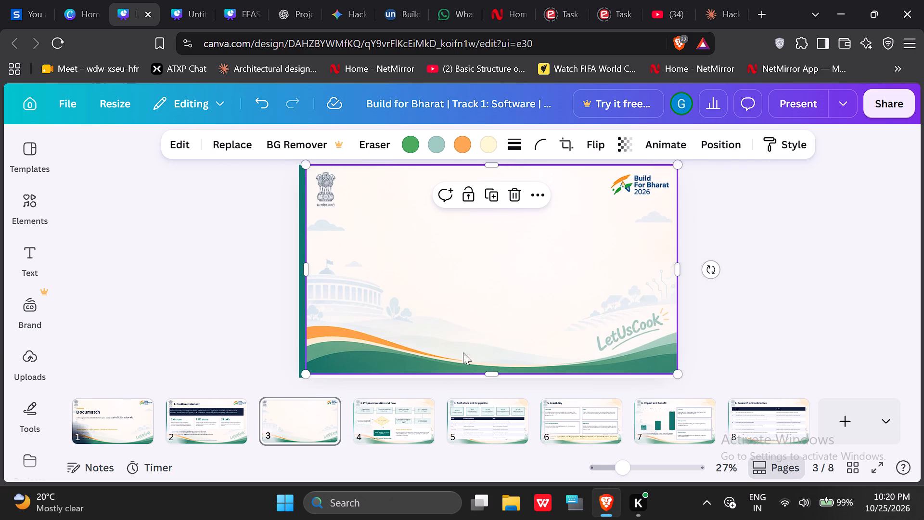
left_click(487, 372)
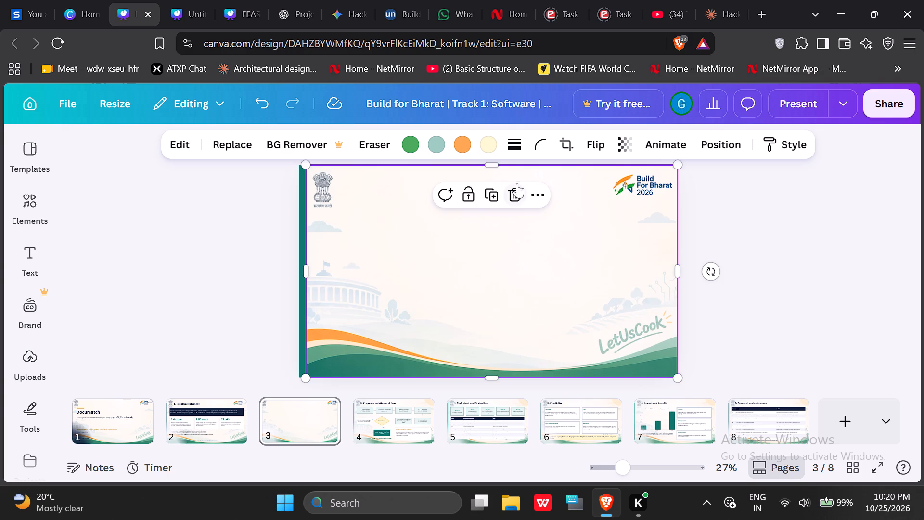
Send the new background image on slide 3 to the back, behind the title, table and callout.
left_click(539, 197)
left_click(564, 365)
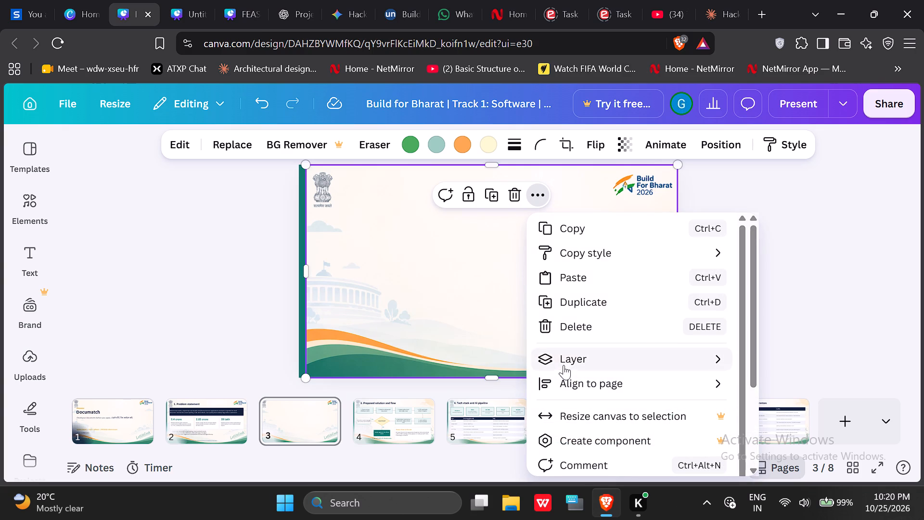
left_click(450, 433)
left_click(232, 274)
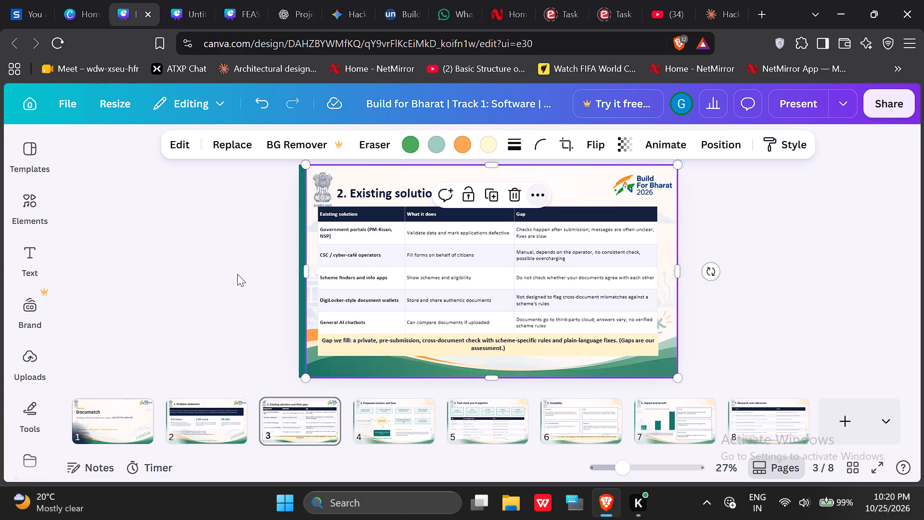
Nudge the yellow "Gap we fill" callout on slide 3 slightly down from the table.
left_click(387, 341)
key("Down")
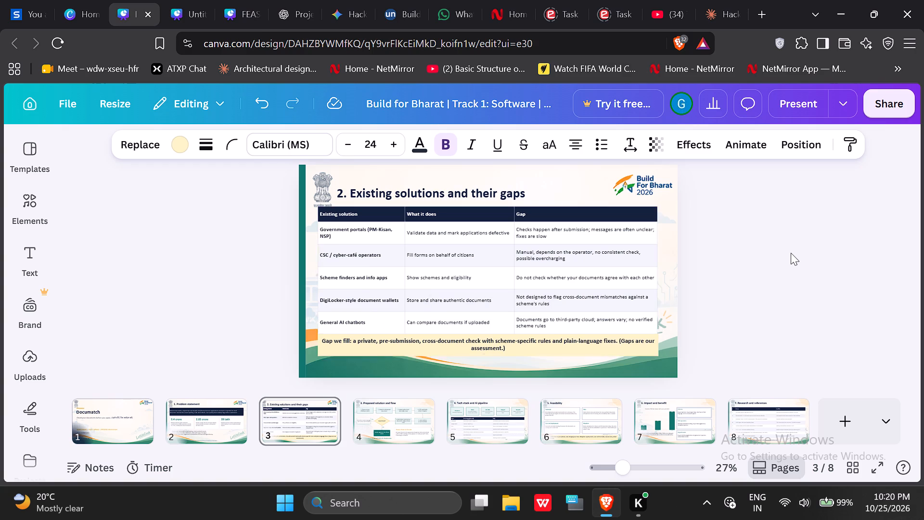
key("Down")
key("Down")
key("Down")
key("Down")
key("Down")
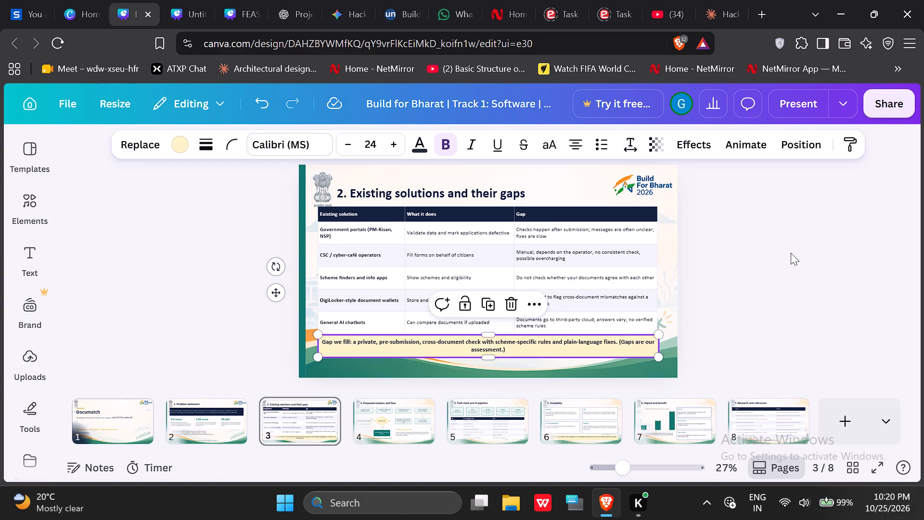
key("Up")
key("Up")
key("Up")
key("Up")
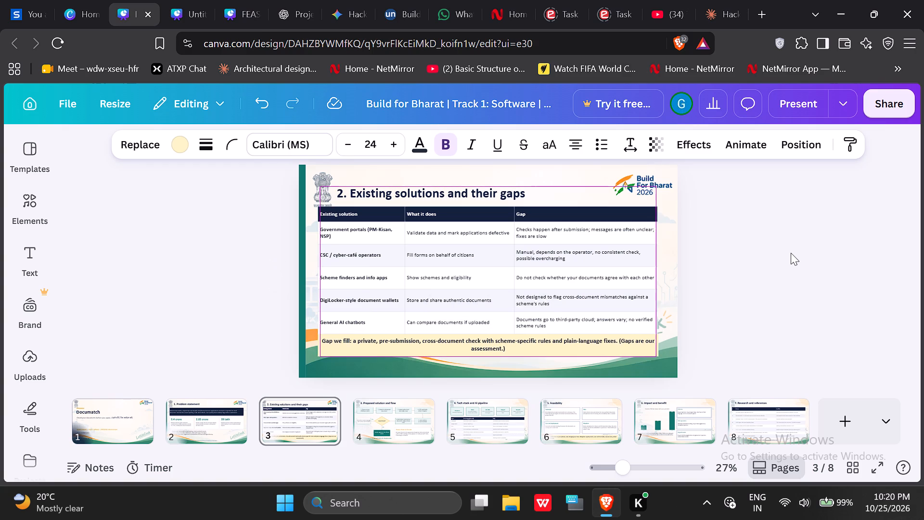
key("Down")
key("Down")
key("Down")
key("Down")
key("Down")
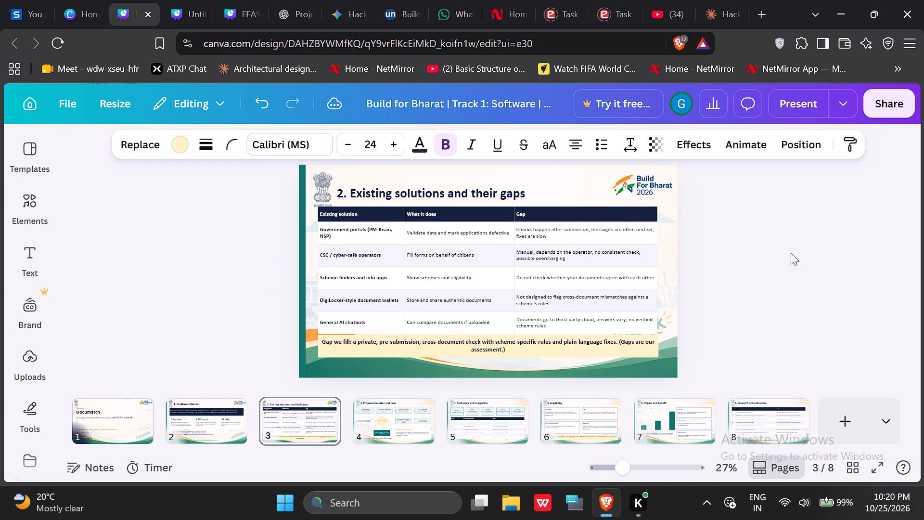
key("Down")
key("Down")
key("Down")
key("Down")
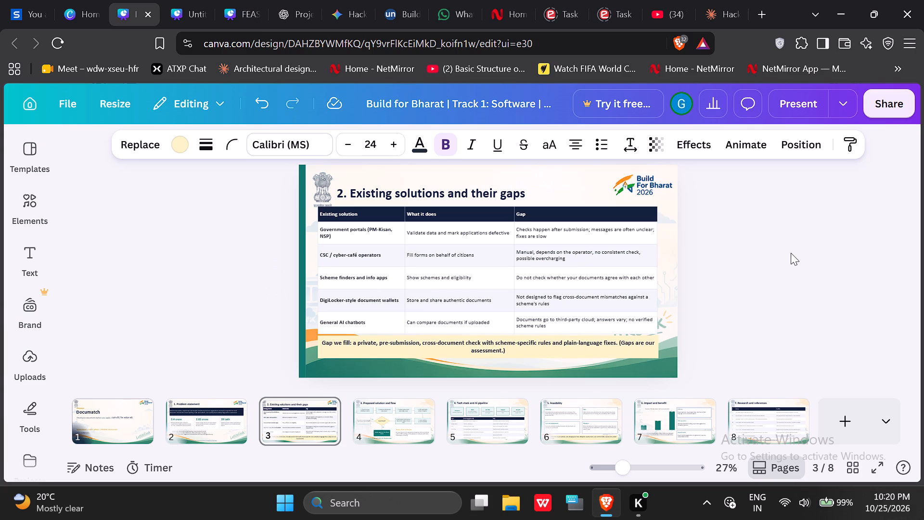
Move the existing solutions table on slide 3 slightly down, clear of the emblem beside the title.
left_click(369, 211)
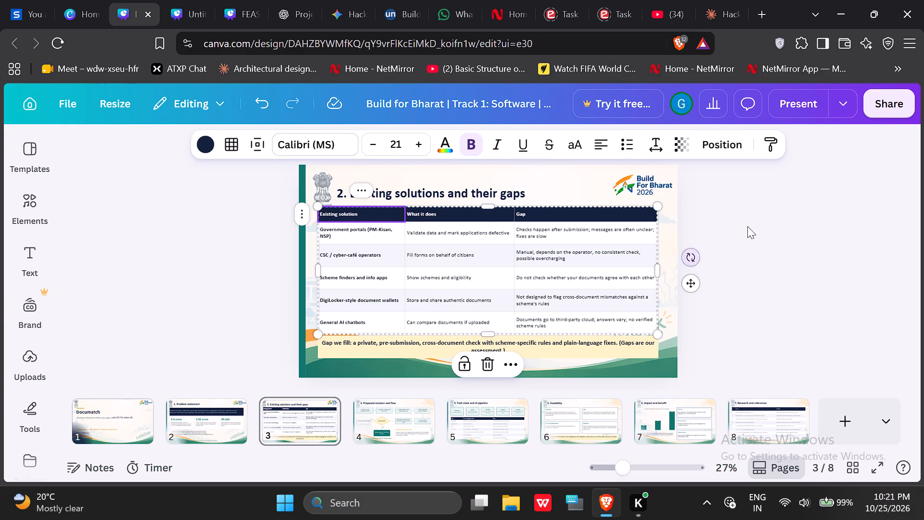
left_click(694, 289)
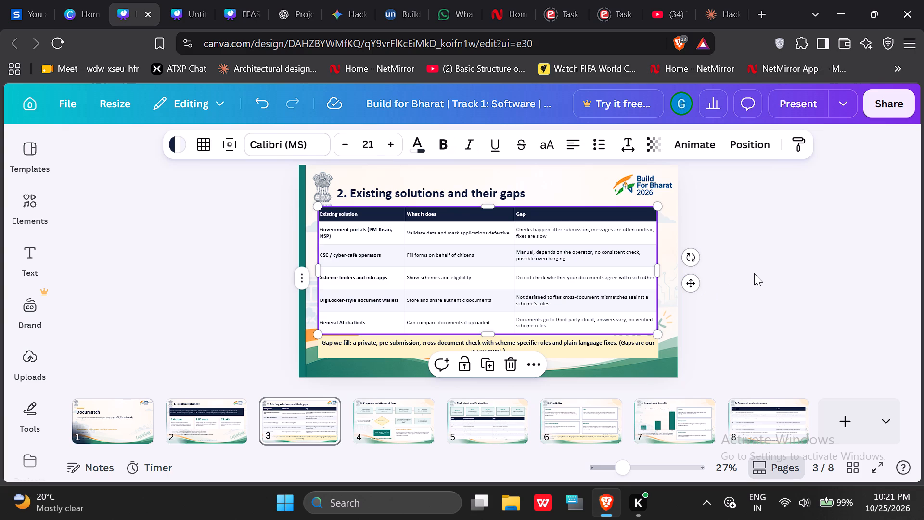
key("Down")
key("Down")
key("Down")
key("Down")
key("Down")
key("Down")
key("Down")
key("Down")
key("Down")
key("Down")
key("Down")
key("Down")
key("Down")
key("Down")
key("Down")
key("Down")
key("Down")
key("Down")
key("Down")
key("Down")
key("Down")
key("Down")
left_click(693, 288)
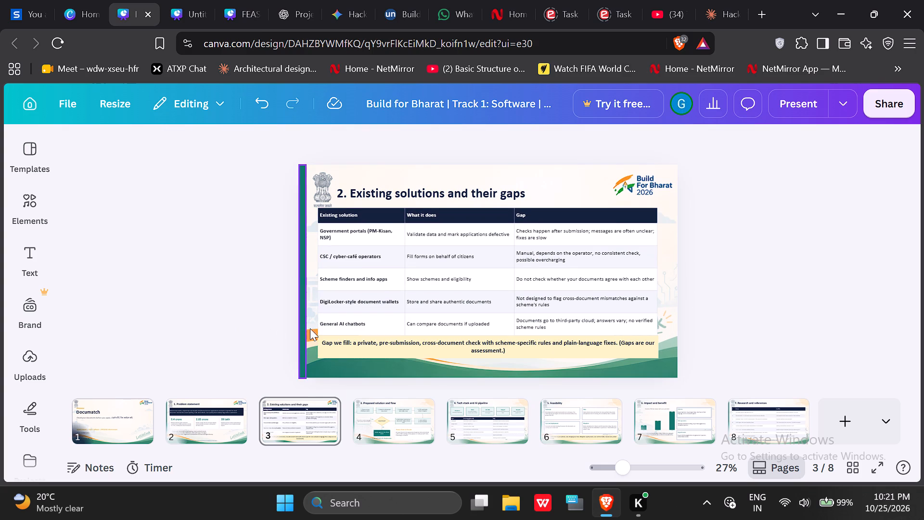
Fine-tune the vertical position of the yellow "Gap we fill" callout so it sits directly against the table's bottom edge.
left_click(325, 347)
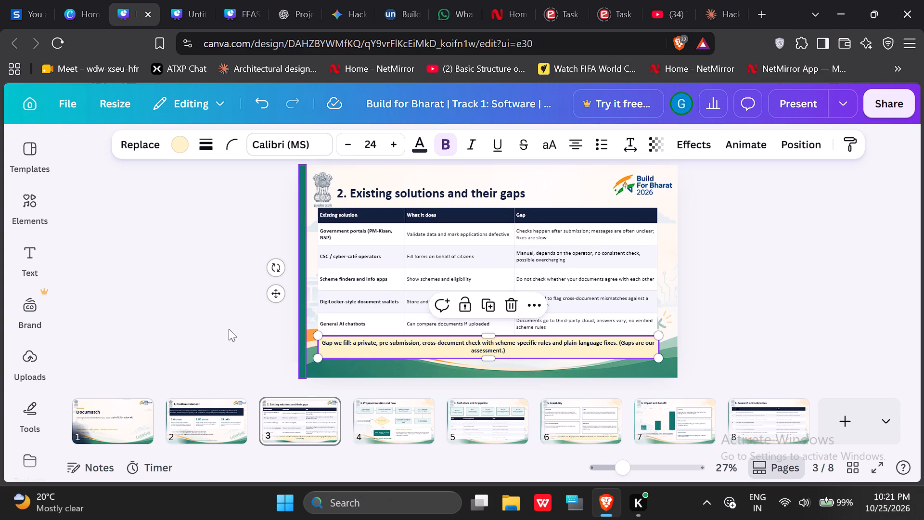
key("Up")
key("Up")
key("Up")
key("Up")
key("Up")
key("Up")
key("Up")
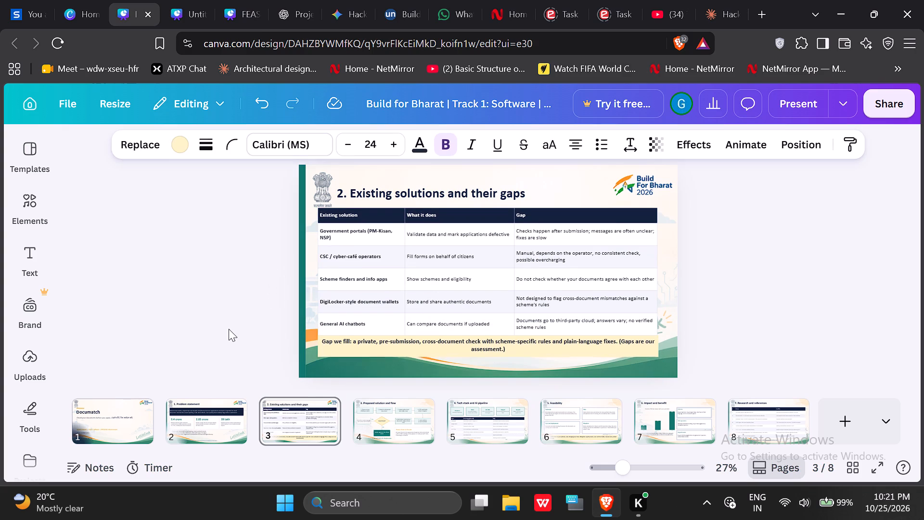
key("Up")
key("Up")
key("Up")
key("Up")
key("Down")
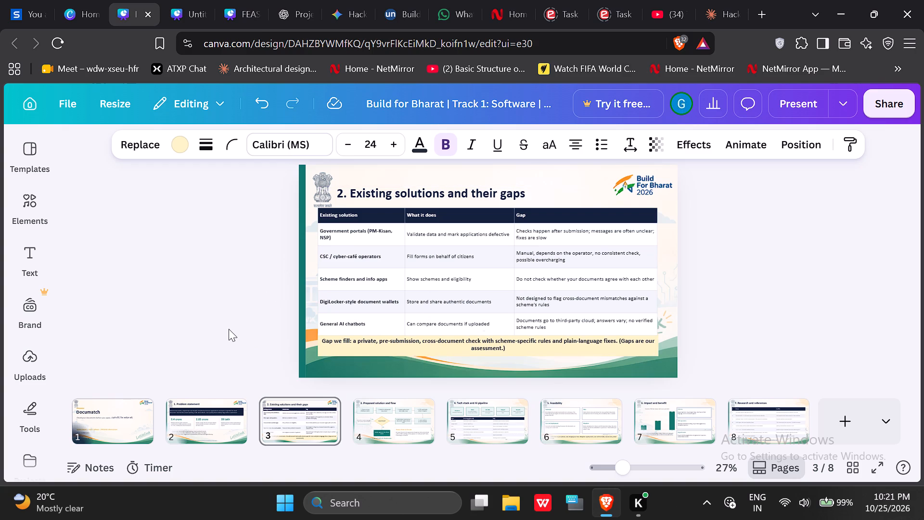
key("Down")
key("Down")
key("Down")
key("Down")
key("Down")
key("Down")
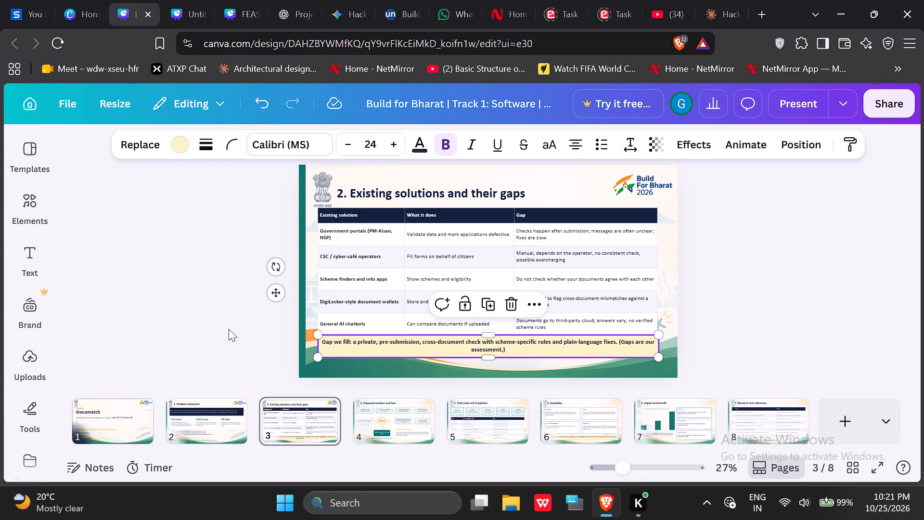
left_click(791, 249)
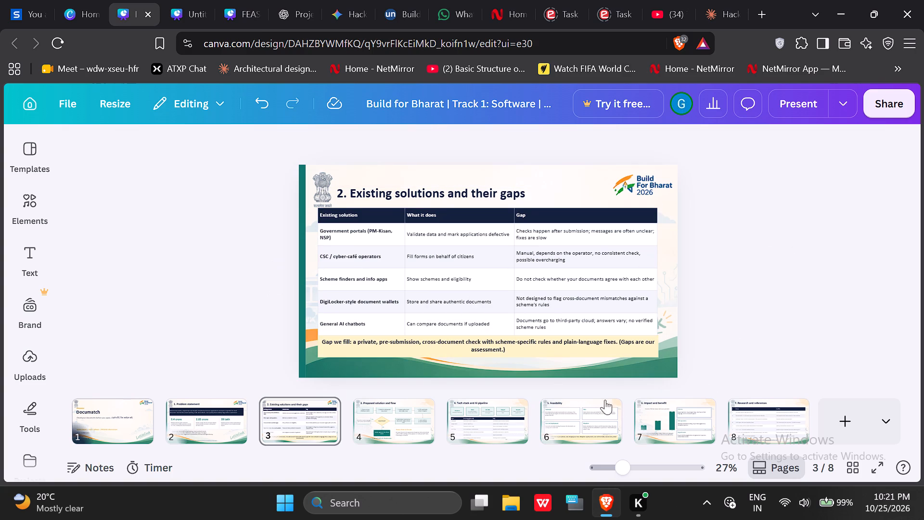
left_click(417, 352)
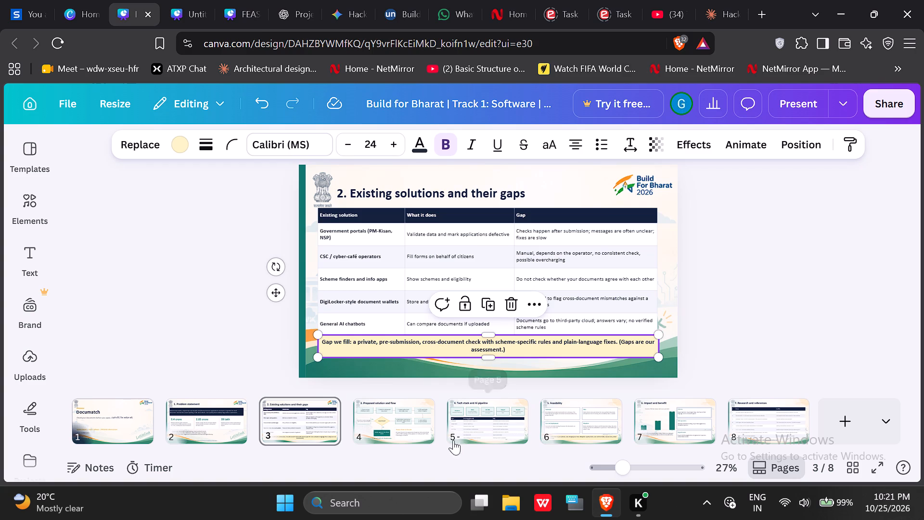
Replace slide 4's old background image with the copied LetUsCook and Build For Bharat 2026 image, enlarged to fill the area beside the green strip.
left_click(419, 420)
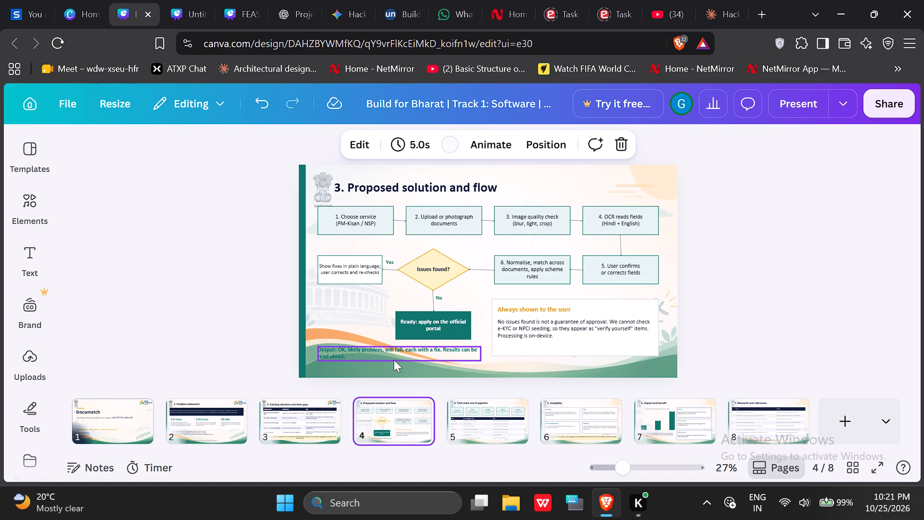
left_click(397, 367)
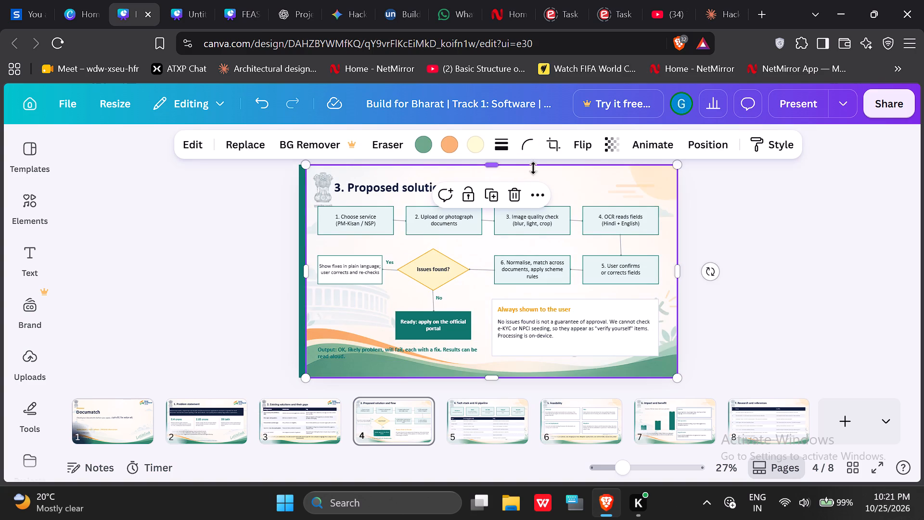
left_click(513, 194)
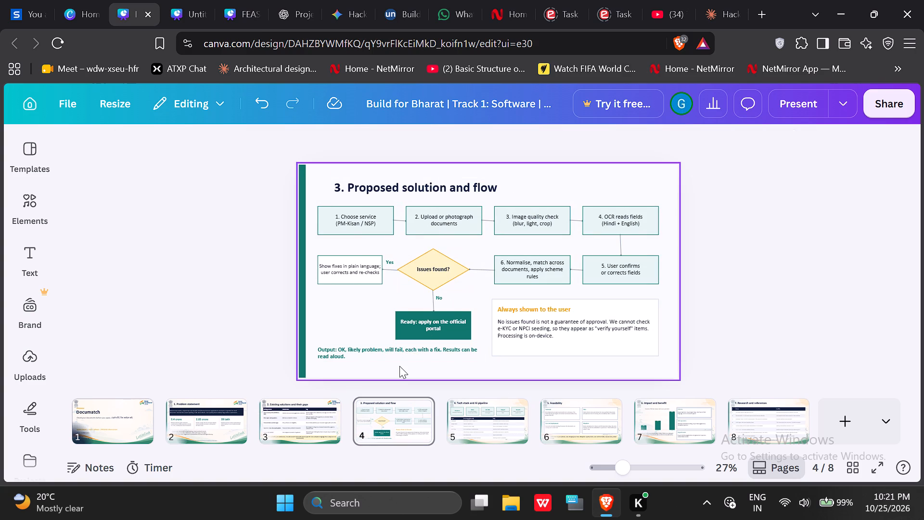
left_click(399, 366)
key("ctrl+v")
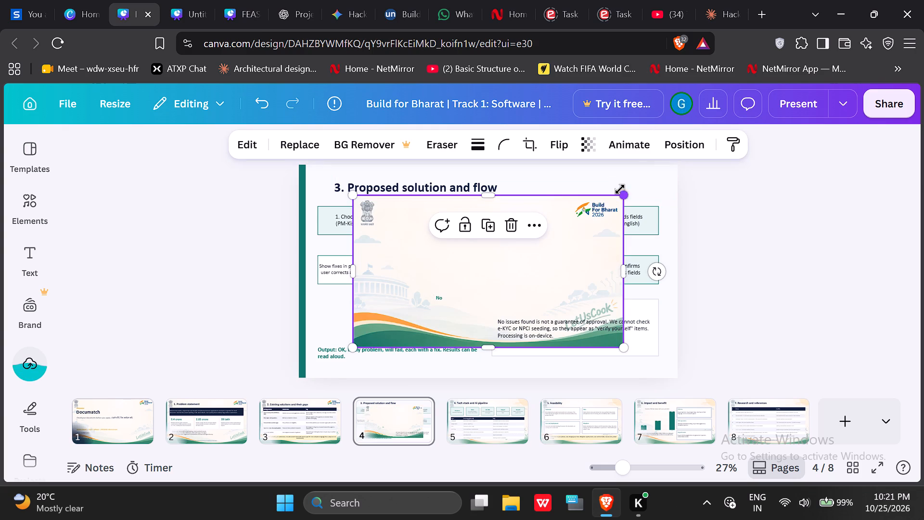
left_click_drag(626, 196, 677, 172)
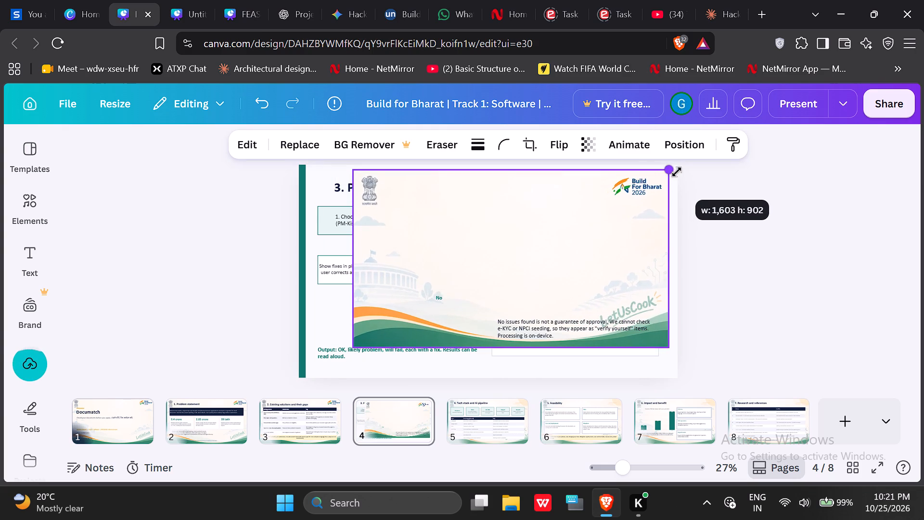
left_click_drag(677, 172, 681, 170)
left_click_drag(351, 349, 351, 351)
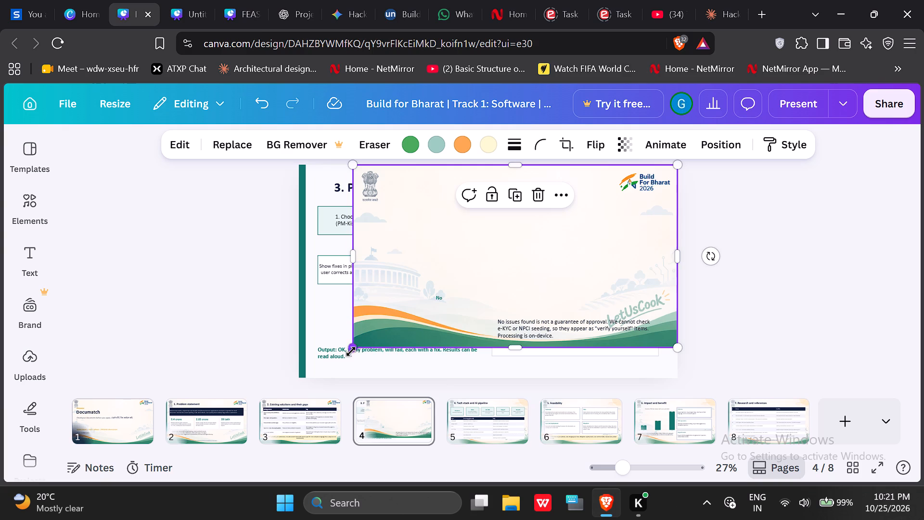
left_click_drag(351, 351, 315, 386)
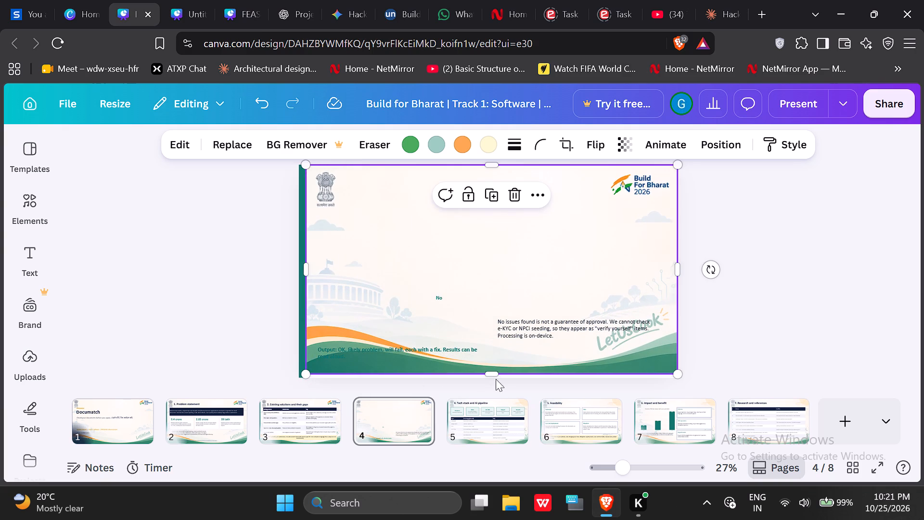
left_click(493, 376)
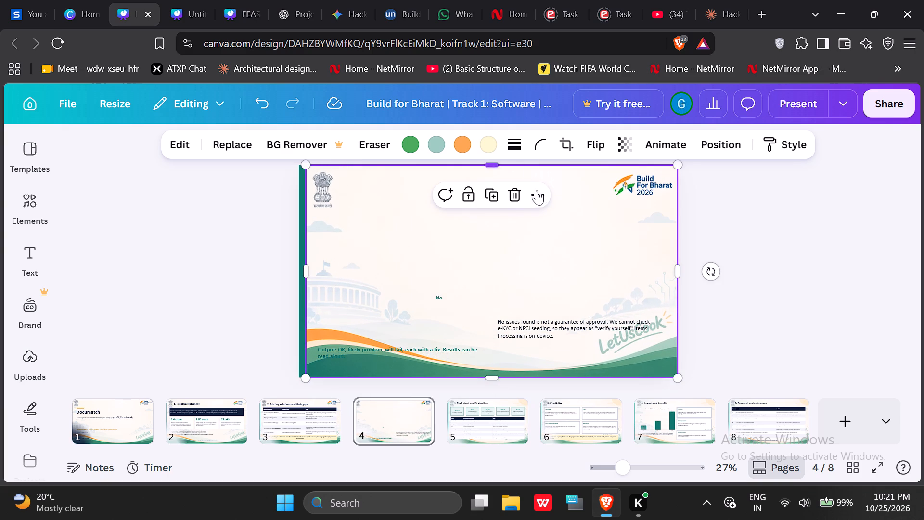
Send the new background image on slide 4 to the back, behind the title and flowchart.
left_click(537, 194)
left_click(563, 358)
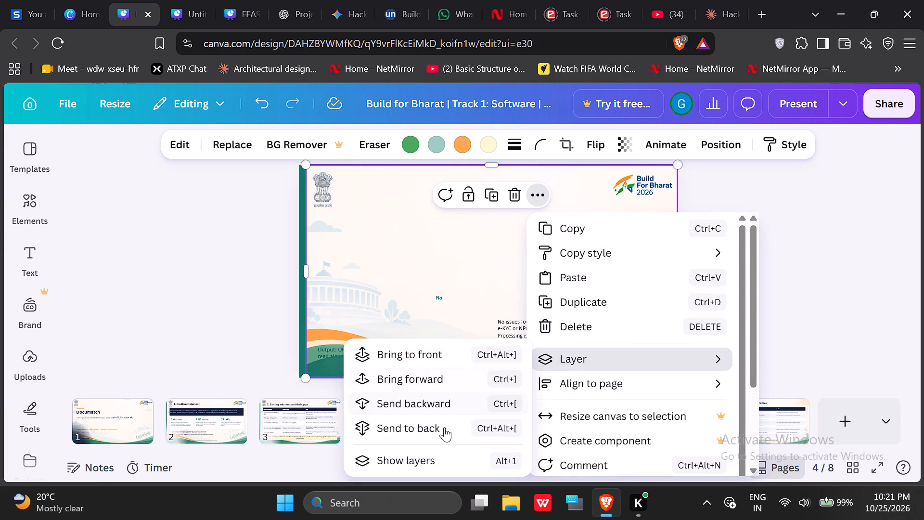
left_click(444, 428)
left_click(263, 314)
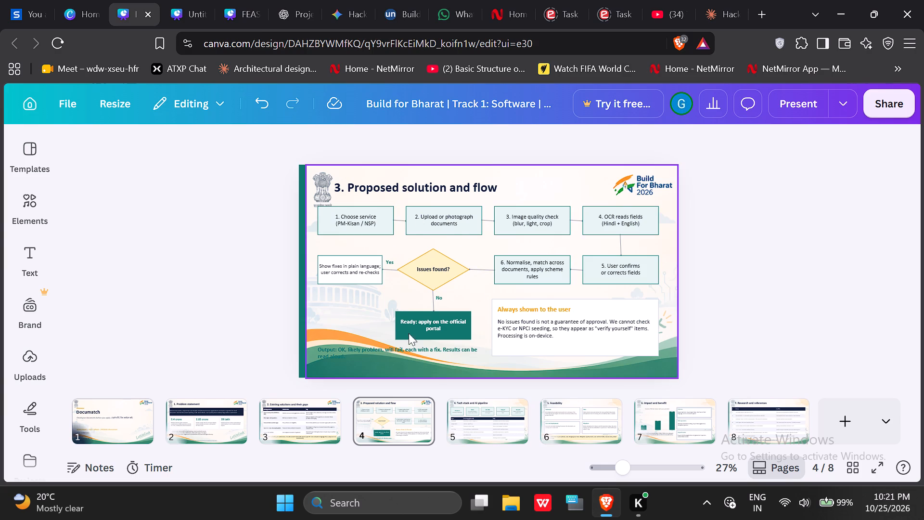
Replace slide 5's old background image with the copied LetUsCook and Build For Bharat 2026 image, enlarged to fill the area beside the green strip.
left_click(492, 425)
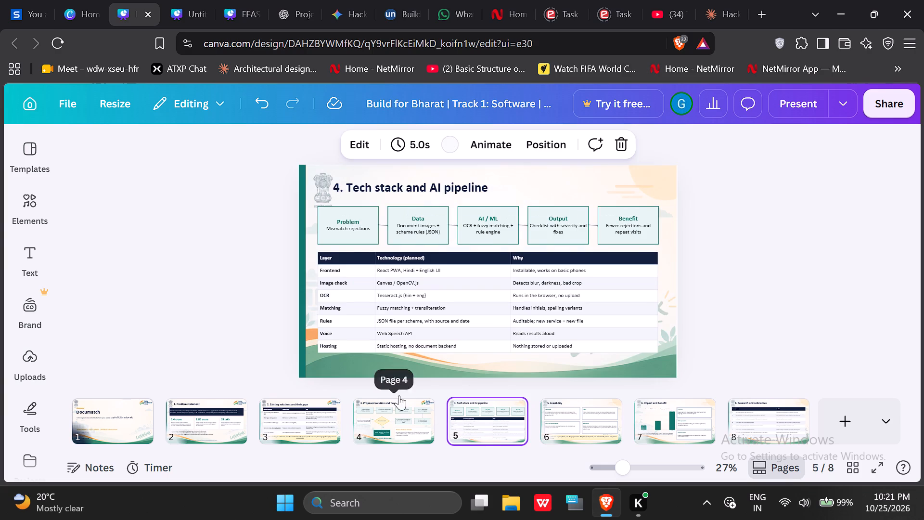
left_click(380, 371)
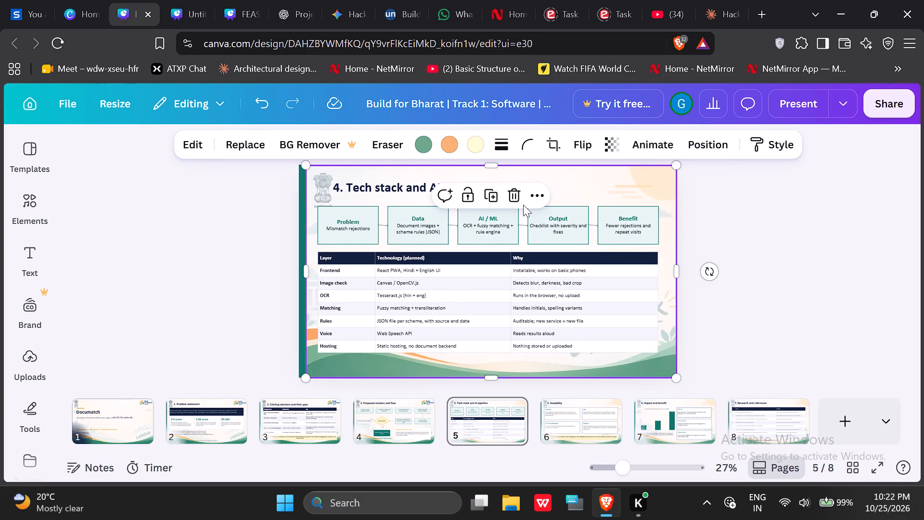
left_click(518, 193)
left_click(345, 374)
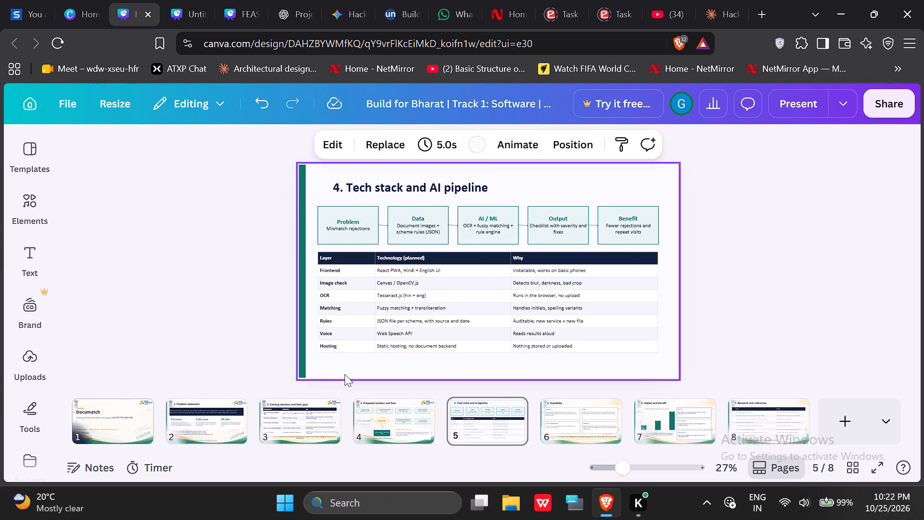
key("ctrl+v")
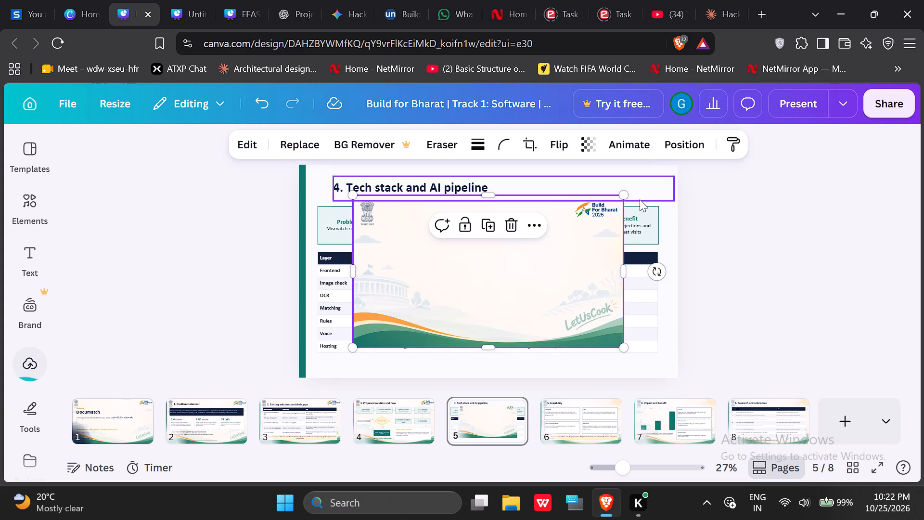
left_click_drag(629, 197, 655, 188)
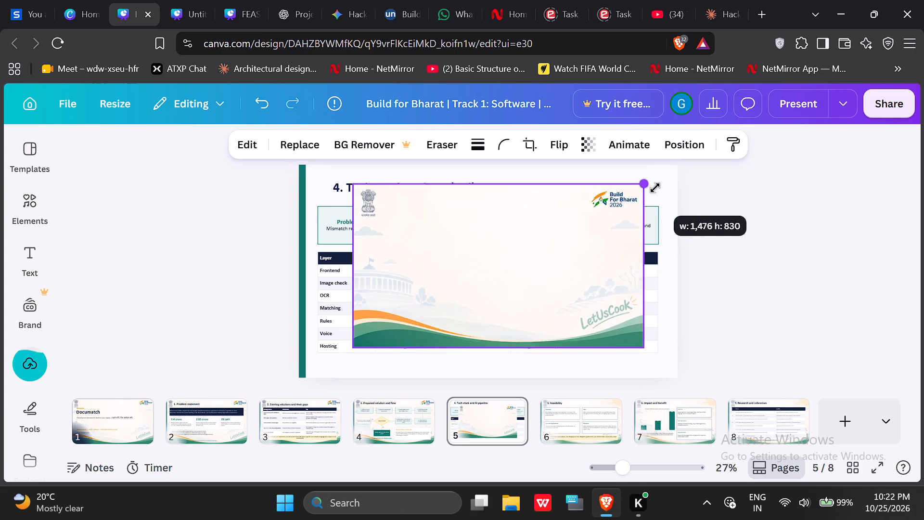
left_click_drag(655, 188, 689, 177)
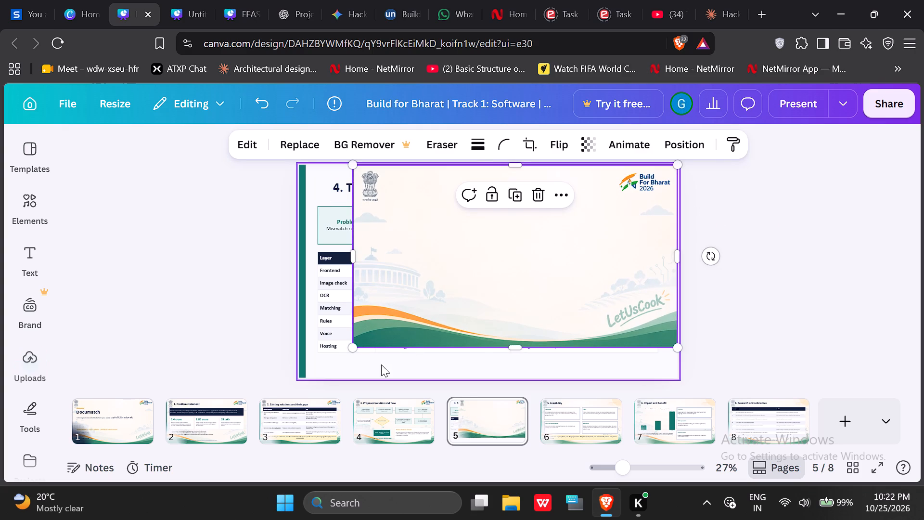
left_click_drag(354, 350, 322, 399)
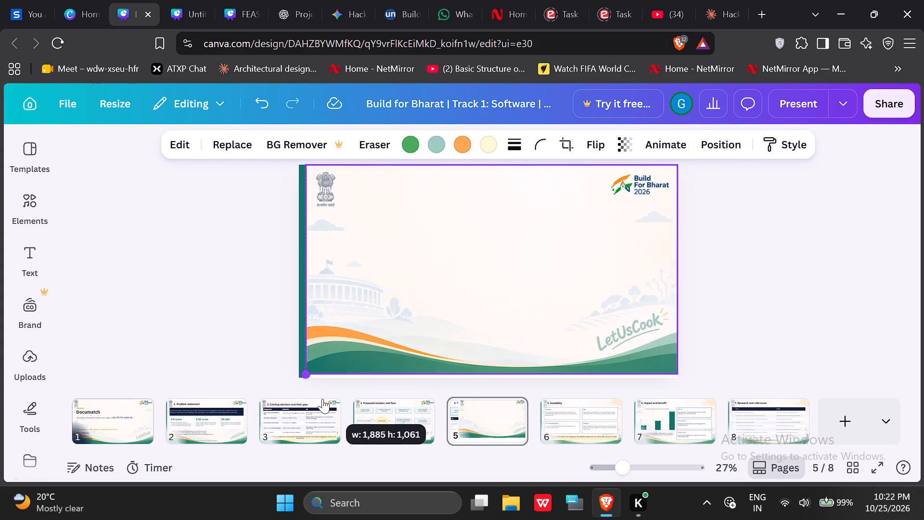
left_click_drag(322, 399, 322, 400)
left_click_drag(493, 375, 494, 380)
Send the new background image on slide 5 to the back, behind the title, pipeline boxes and technology table.
left_click(539, 203)
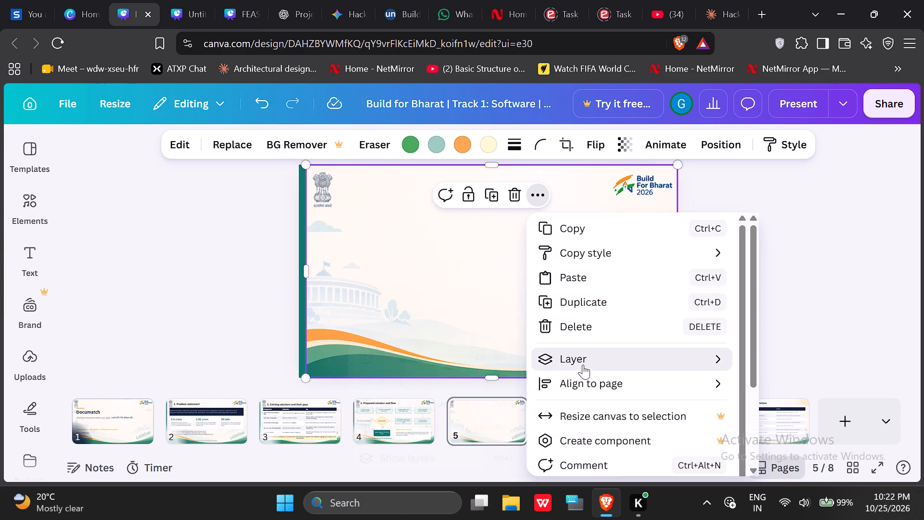
left_click(583, 364)
left_click(468, 432)
left_click(250, 284)
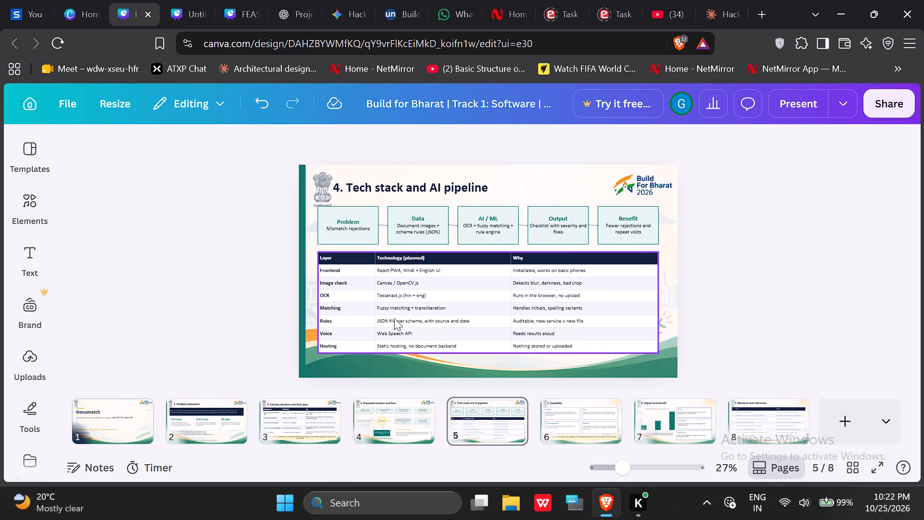
Replace slide 6's old background image with the copied LetUsCook and Build For Bharat 2026 image, enlarged to fill the area beside the green strip.
left_click(577, 431)
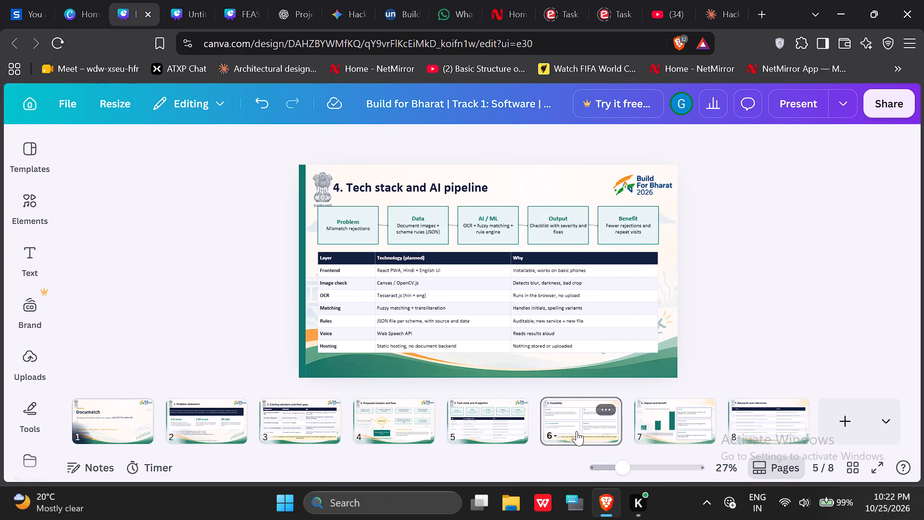
left_click(386, 367)
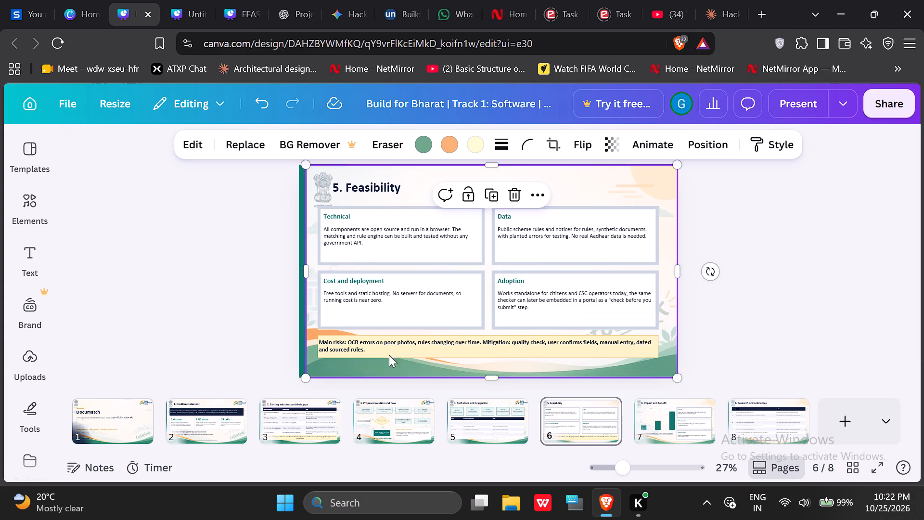
left_click(513, 197)
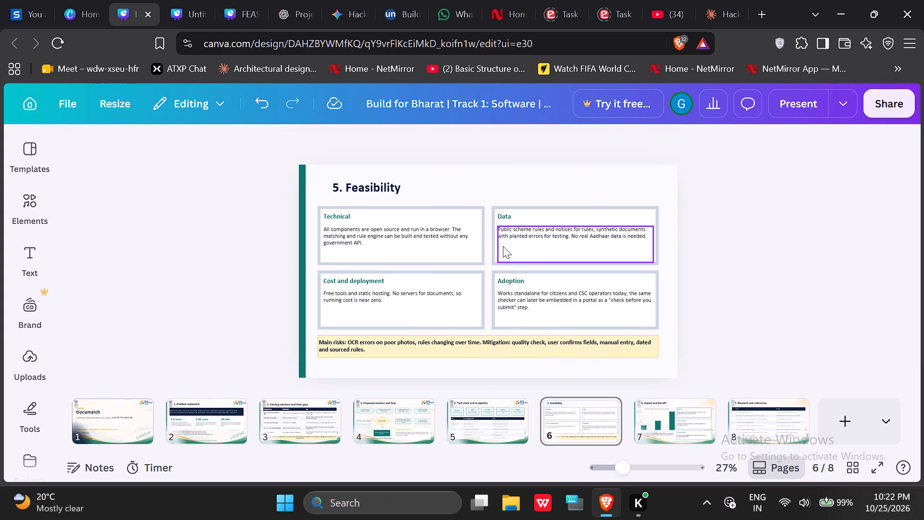
left_click(502, 175)
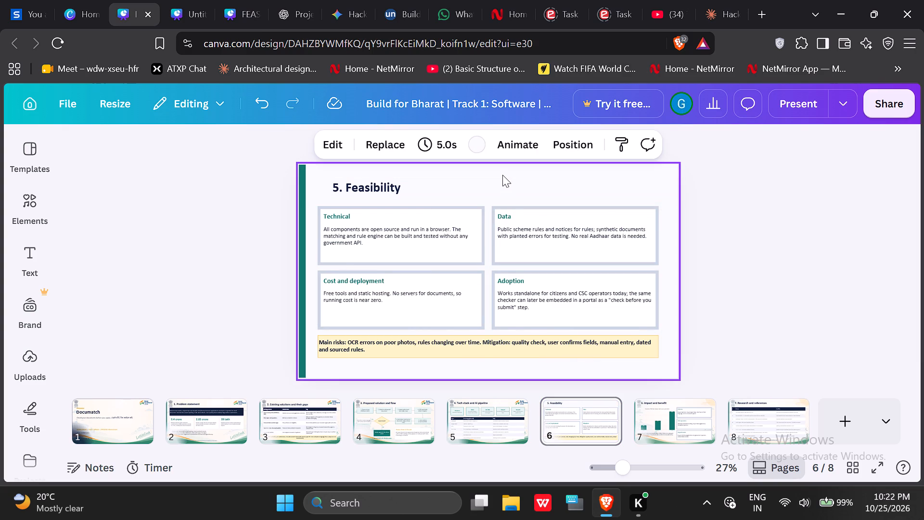
key("ctrl+v")
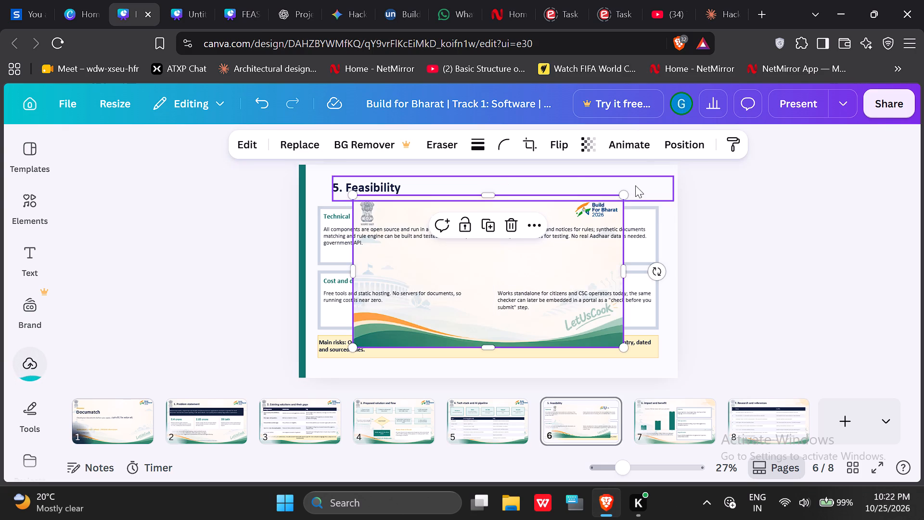
left_click_drag(620, 195, 673, 169)
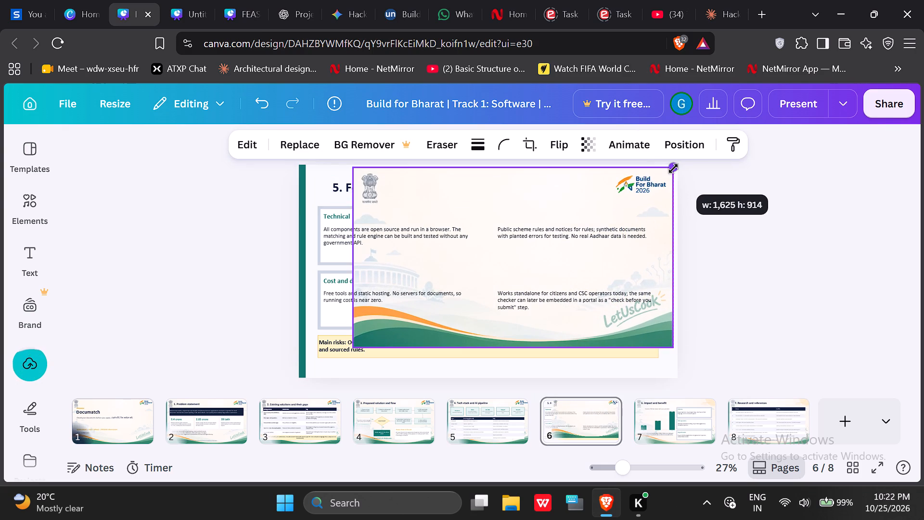
left_click_drag(673, 169, 676, 167)
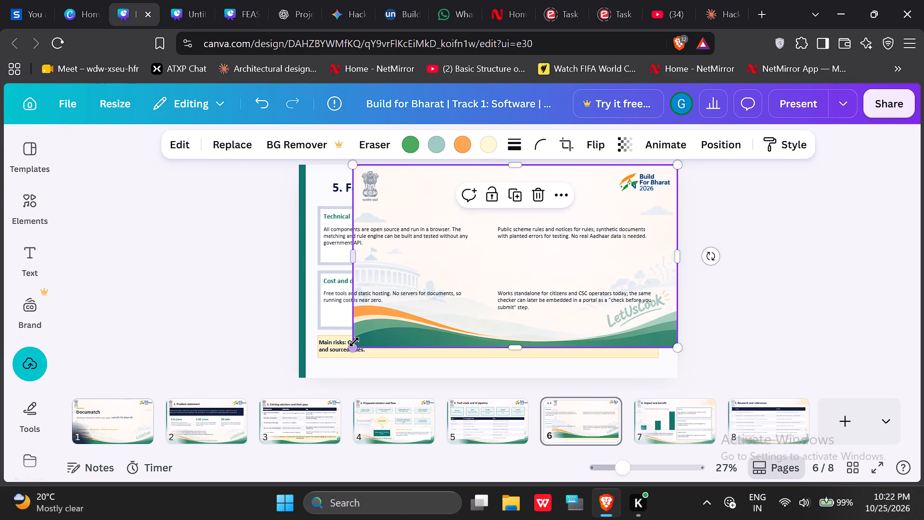
left_click_drag(353, 350, 321, 414)
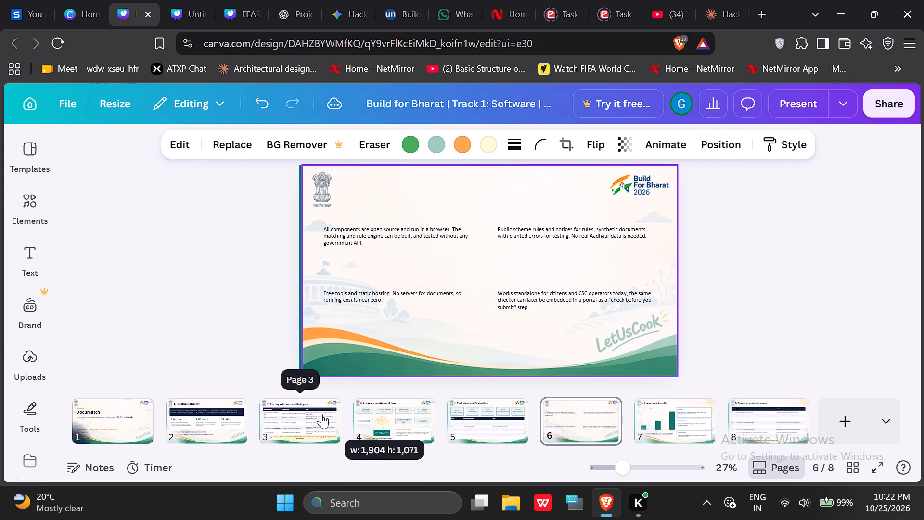
left_click_drag(321, 414, 331, 413)
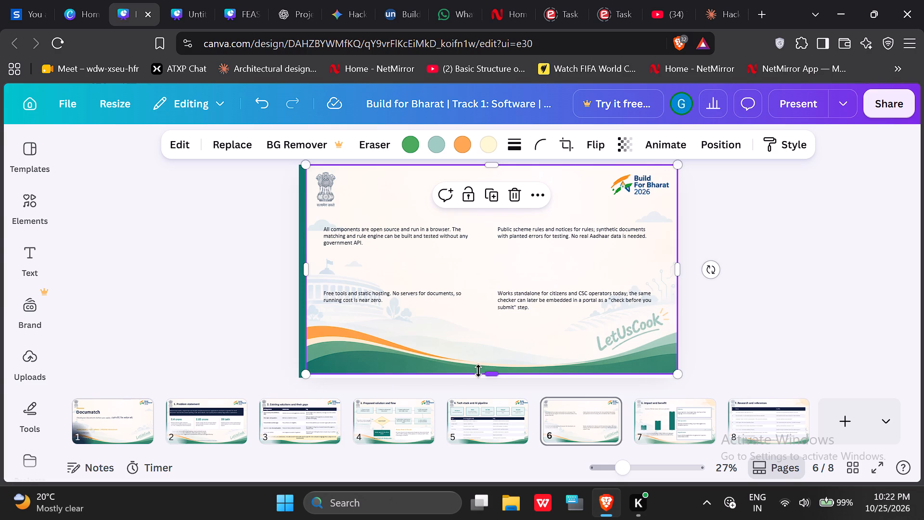
left_click_drag(493, 373, 493, 380)
Send the new background image on slide 6 to the back, behind the Feasibility title, four boxes and yellow risks callout.
left_click(536, 191)
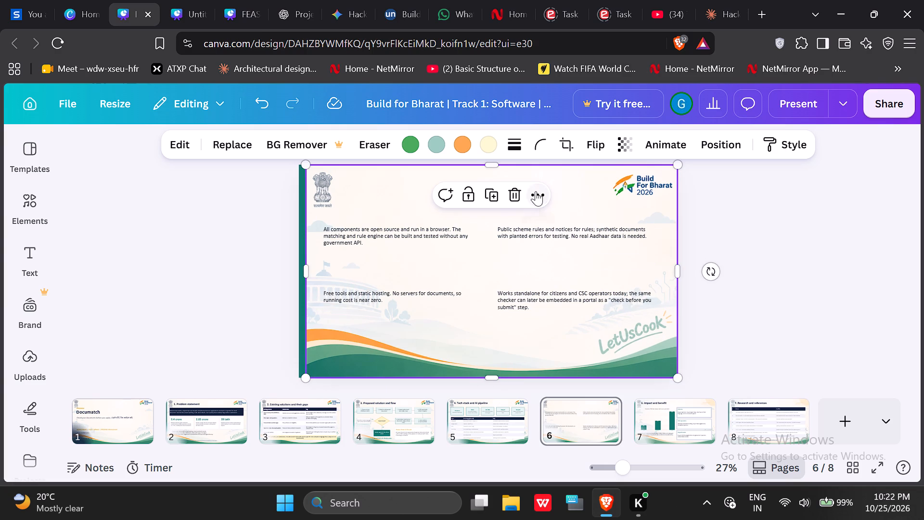
left_click(580, 354)
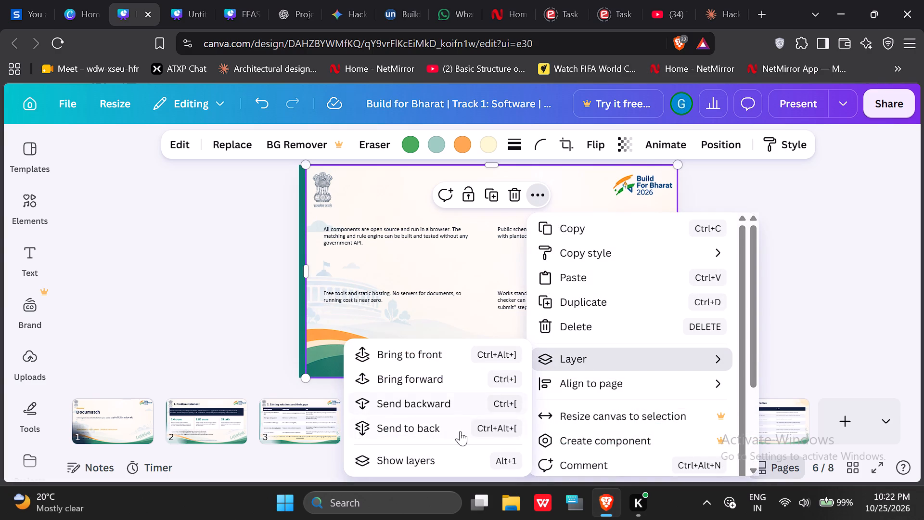
left_click(460, 431)
left_click(246, 325)
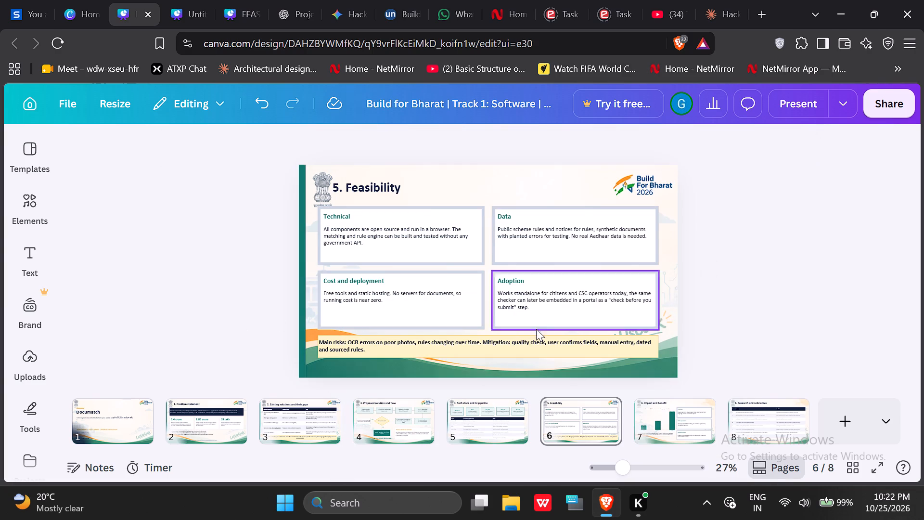
Replace slide 7's old background image with the copied LetUsCook and Build For Bharat 2026 image, enlarged to fill the area beside the green strip.
left_click(684, 417)
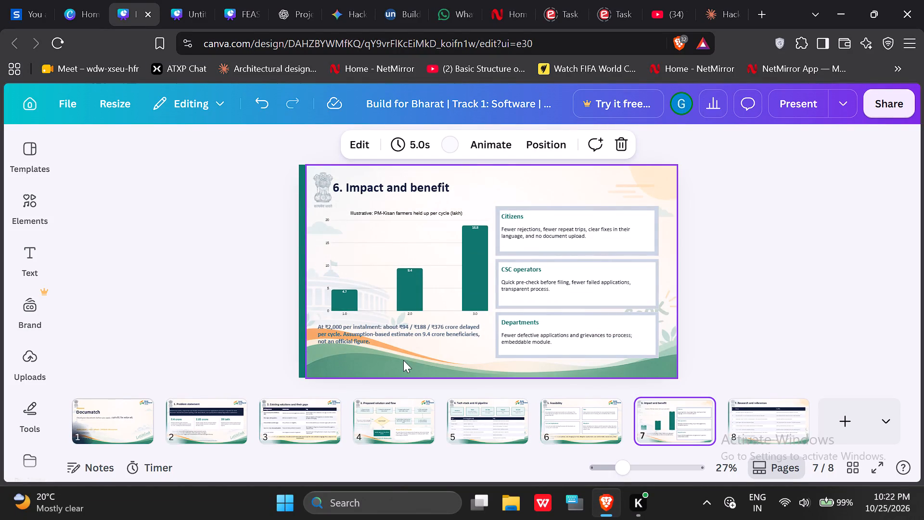
left_click(403, 360)
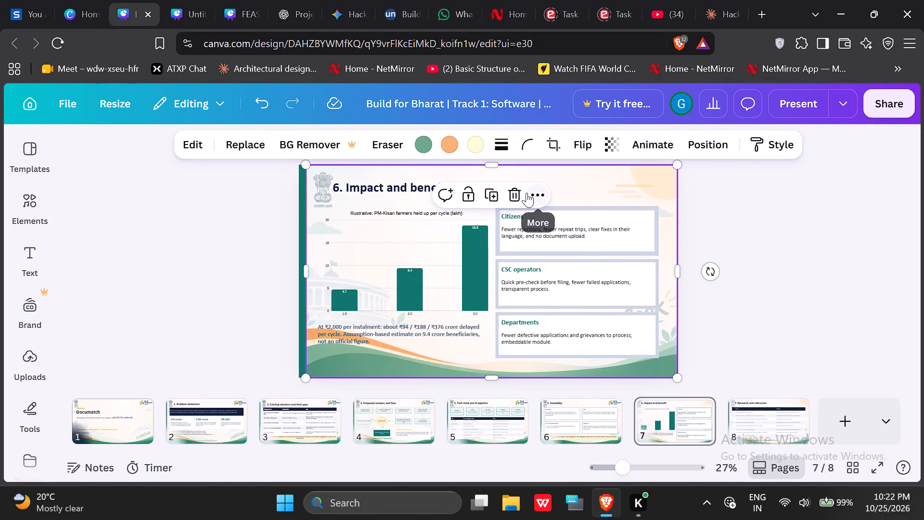
left_click(520, 190)
left_click(426, 361)
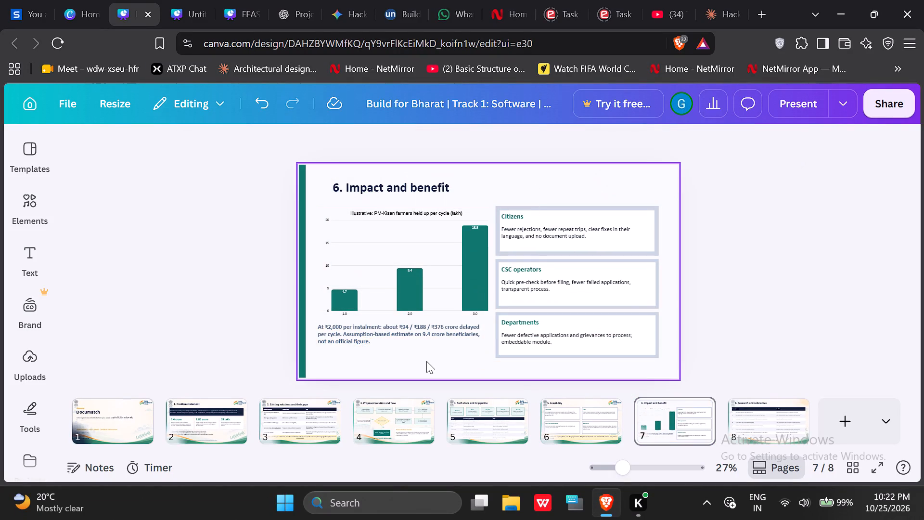
key("ctrl+v")
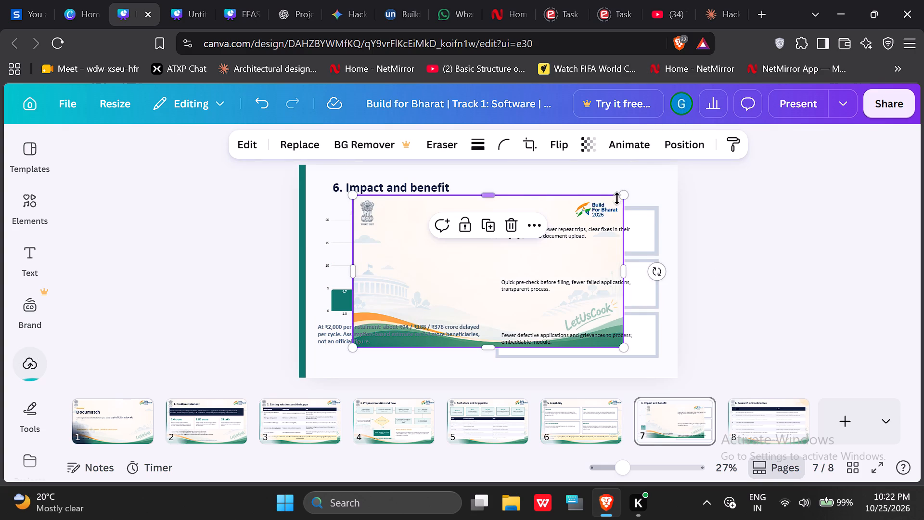
left_click_drag(622, 196, 681, 168)
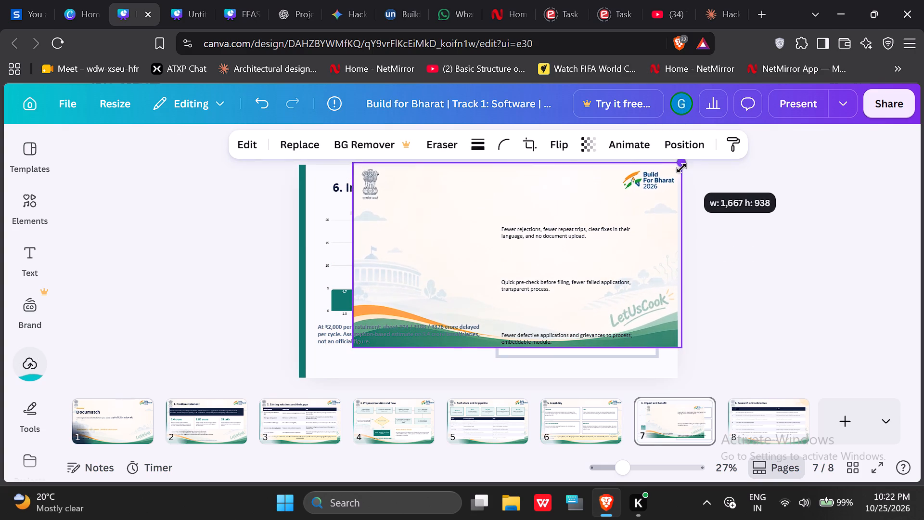
left_click_drag(681, 168, 666, 180)
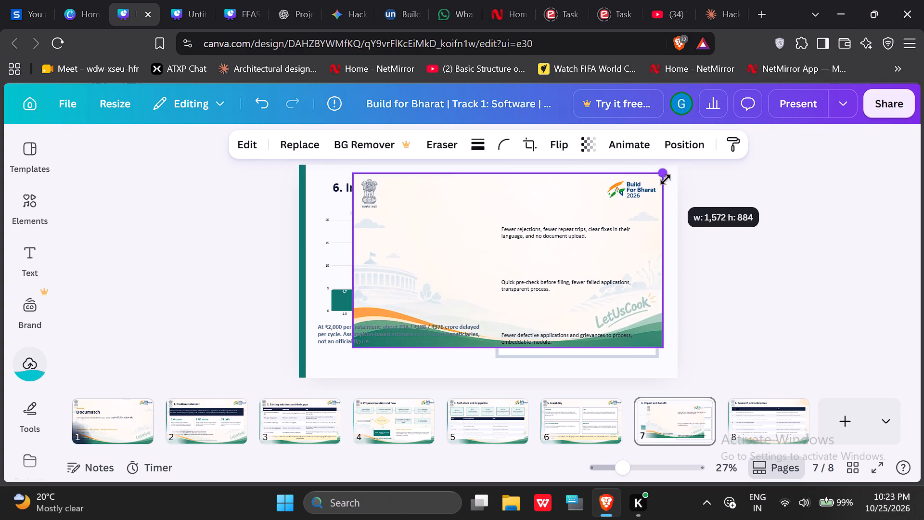
left_click_drag(666, 180, 675, 168)
left_click_drag(354, 348, 343, 368)
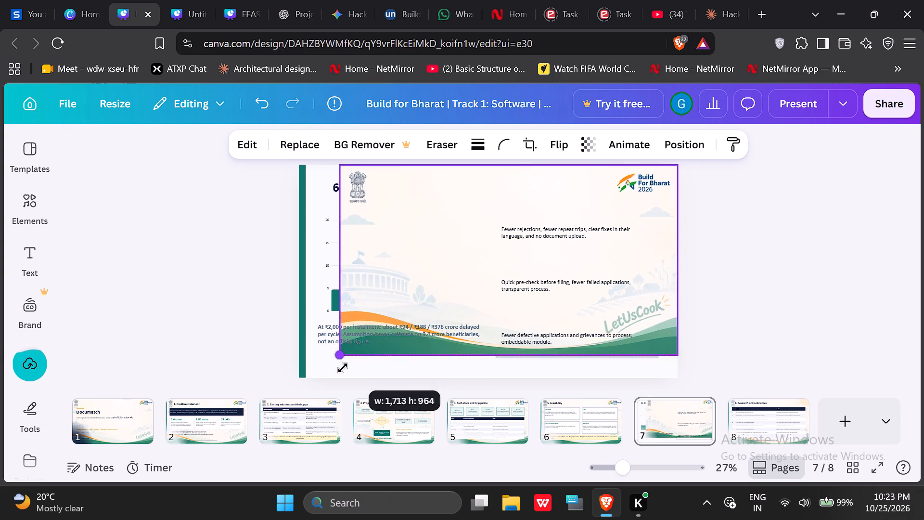
left_click_drag(343, 368, 321, 395)
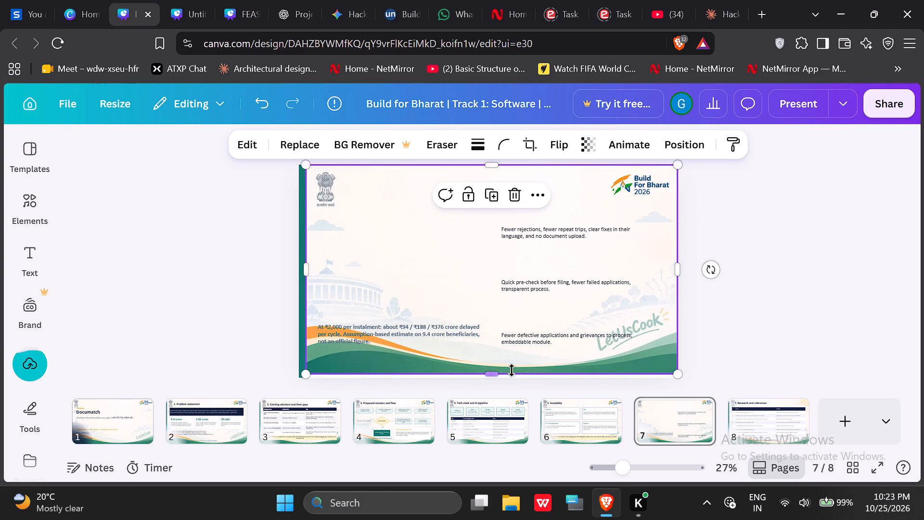
left_click(489, 374)
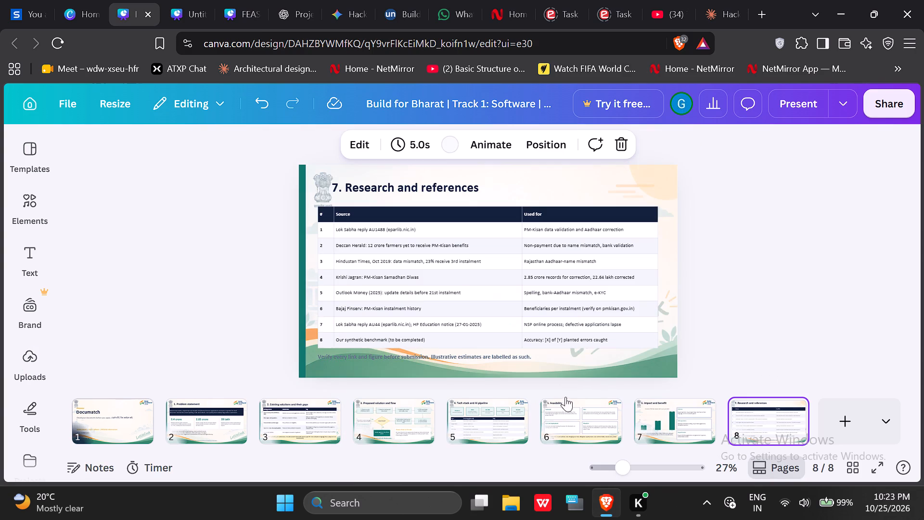
left_click(497, 372)
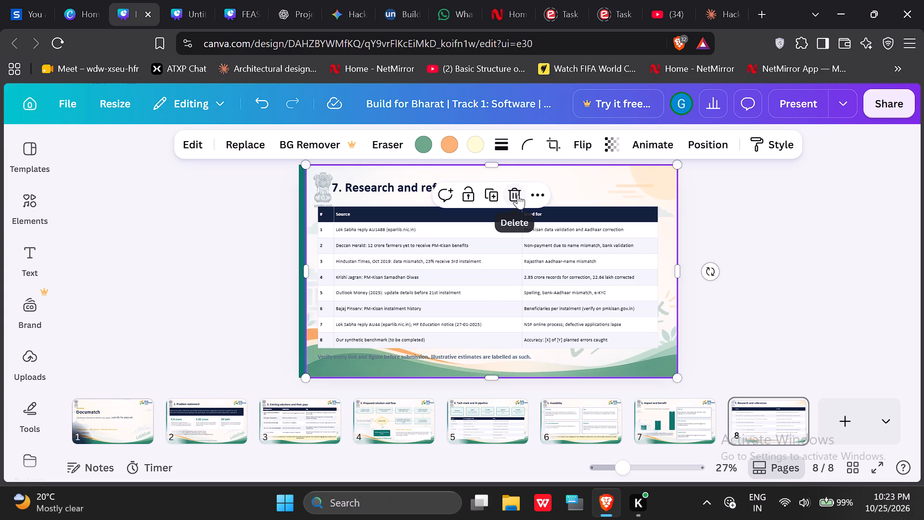
left_click(518, 195)
left_click(508, 164)
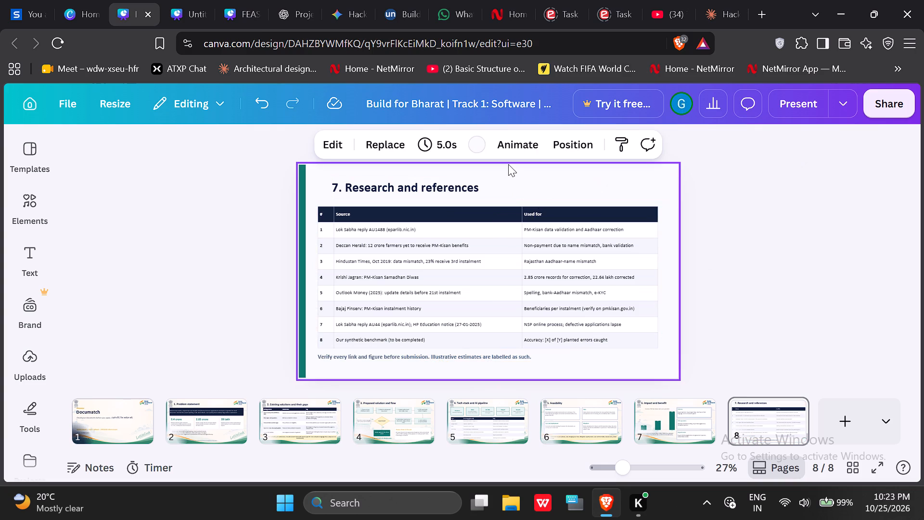
key("ctrl+v")
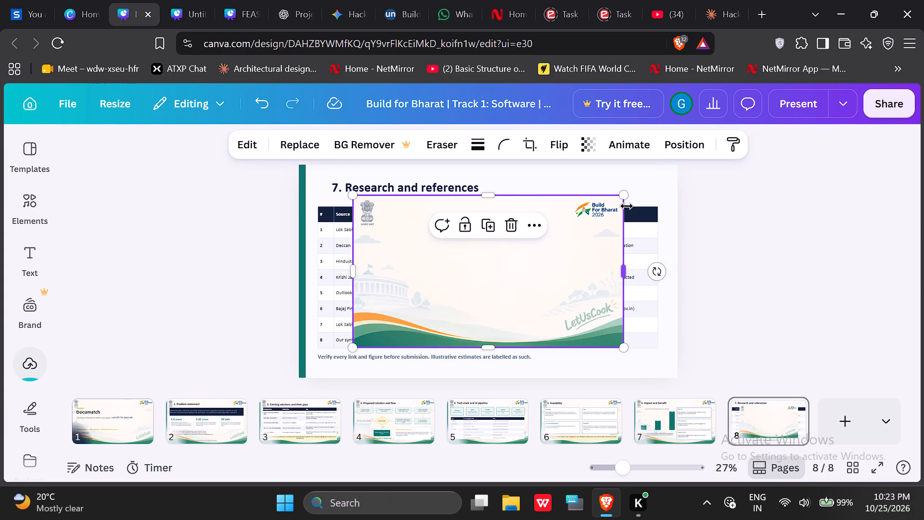
left_click_drag(627, 192, 675, 160)
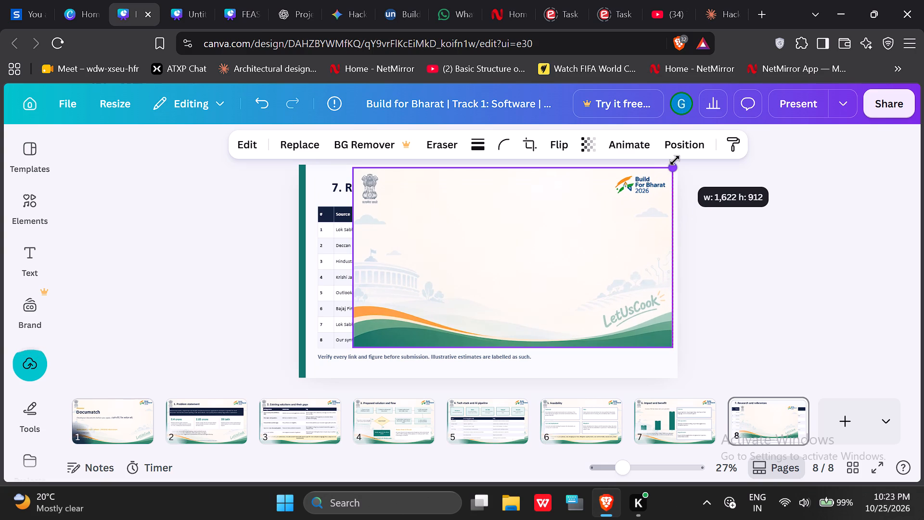
left_click_drag(675, 160, 680, 158)
left_click_drag(352, 349, 341, 360)
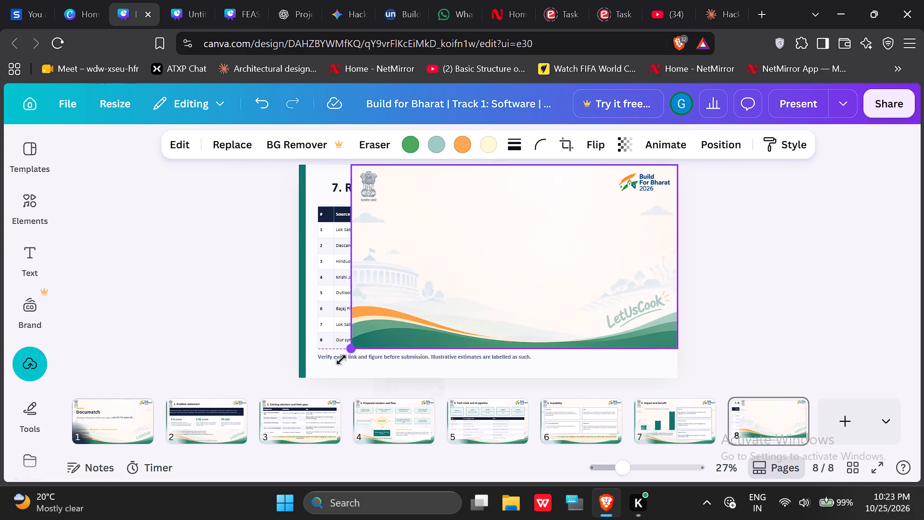
left_click_drag(341, 360, 320, 395)
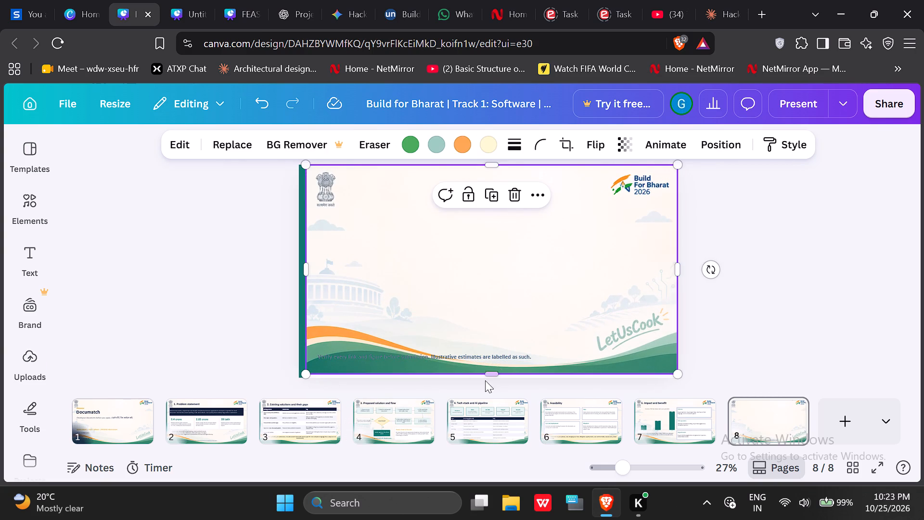
left_click(492, 377)
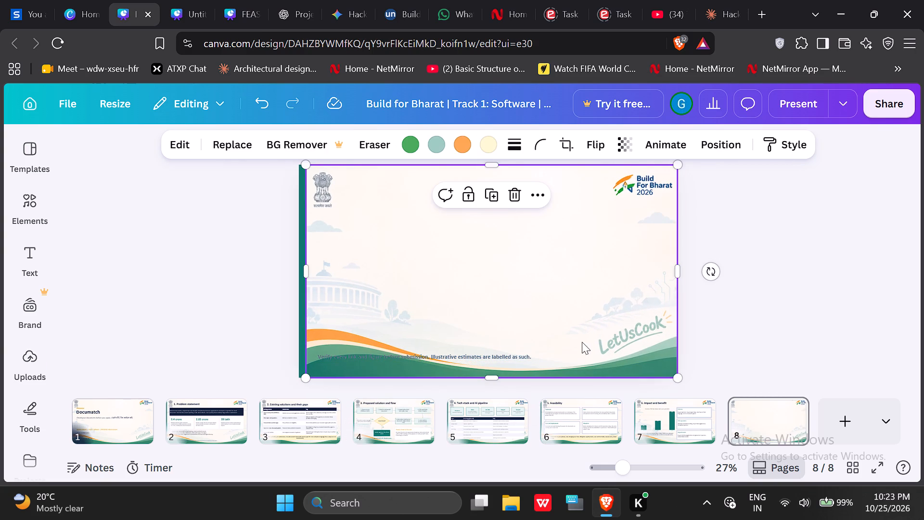
Send the new background image on slide 8 to the back, behind the Research and references title, sources table and note.
left_click(545, 190)
left_click(568, 355)
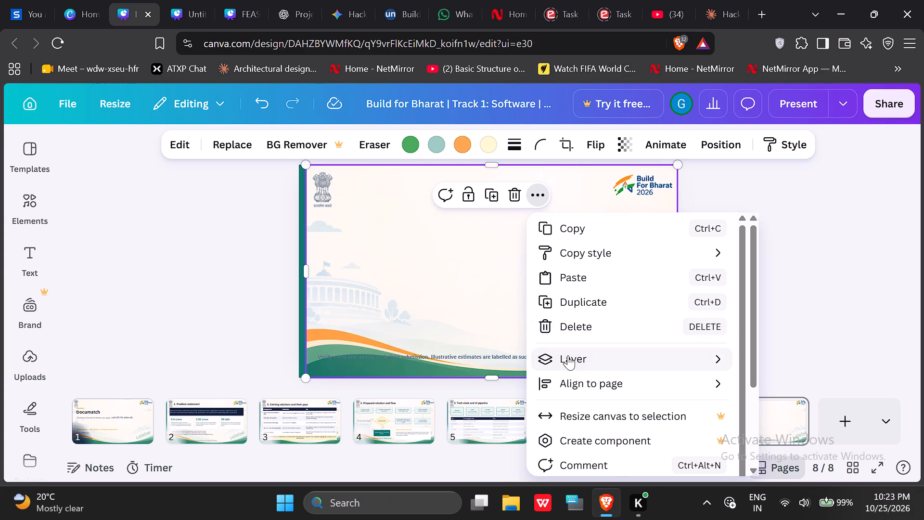
left_click(568, 360)
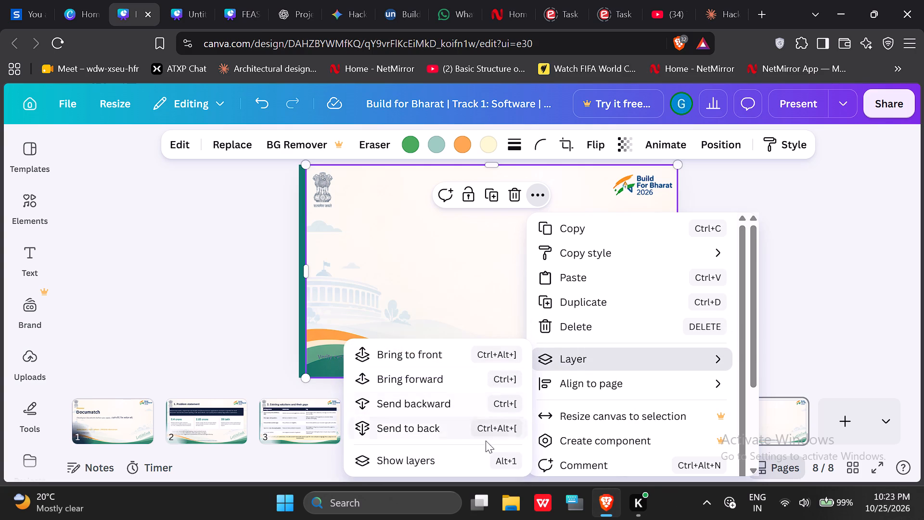
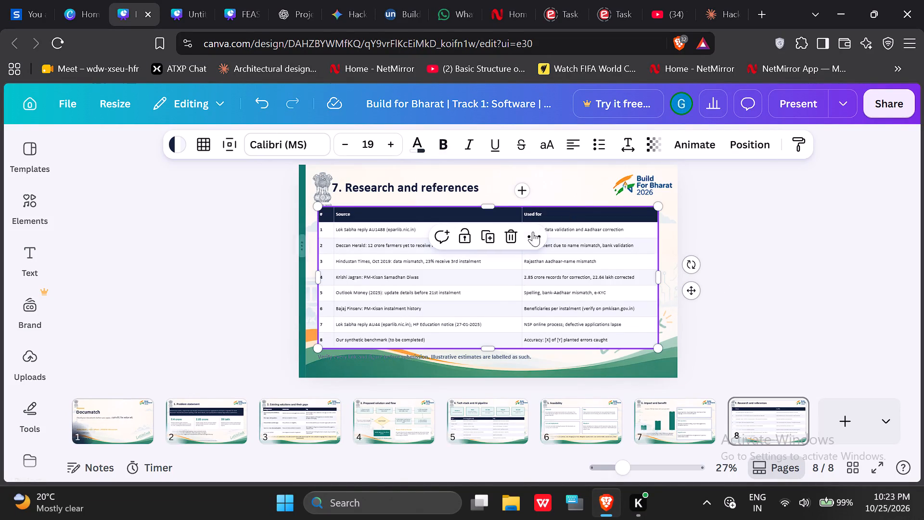
Shift the sources table and the verification note beneath it slightly down on slide 8.
left_click(691, 286)
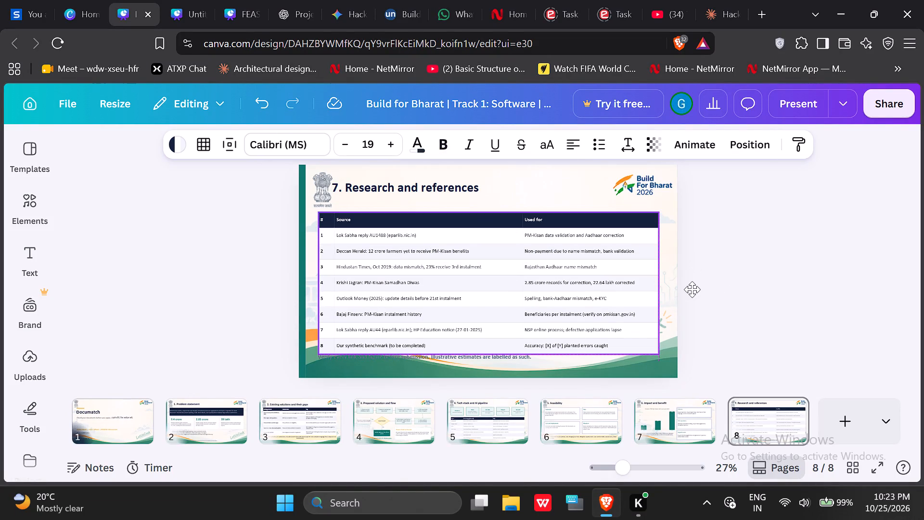
left_click(512, 359)
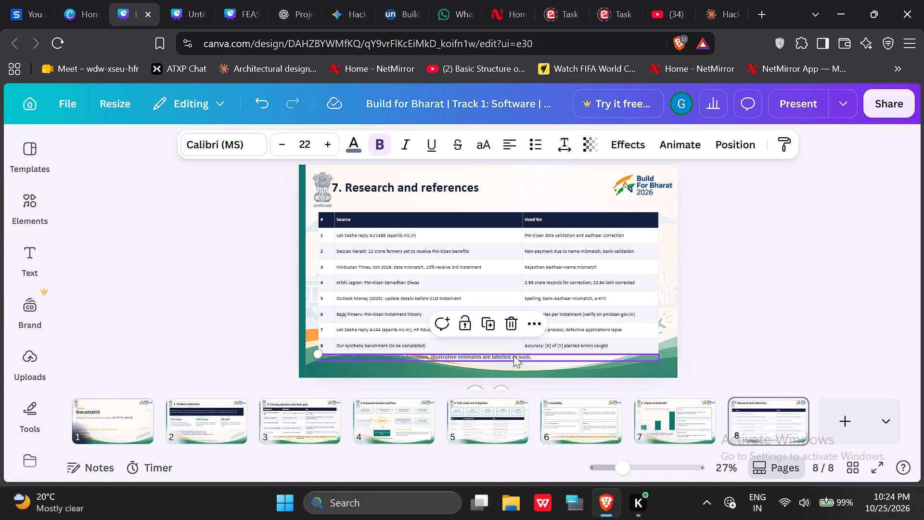
left_click_drag(514, 356, 515, 361)
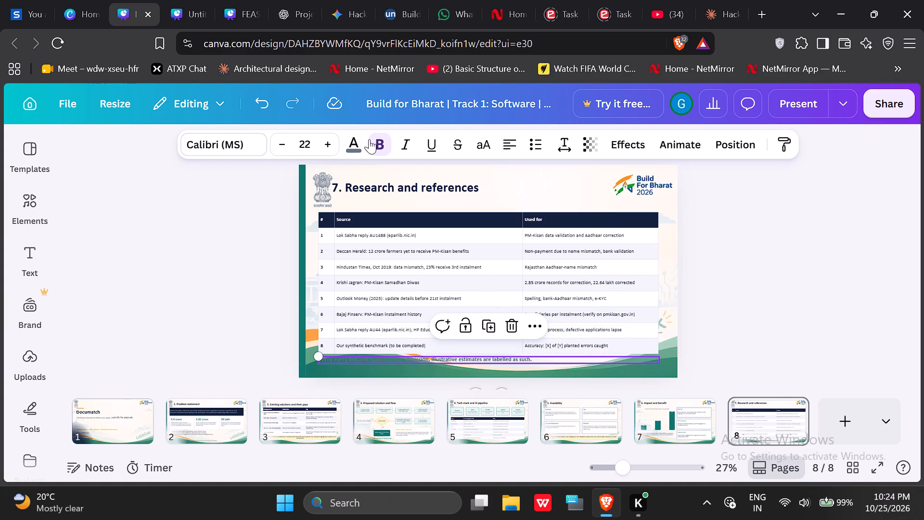
Recolour the verification note below slide 8's sources table dark navy, after trying the green, white, grey and charcoal text colours.
left_click(346, 142)
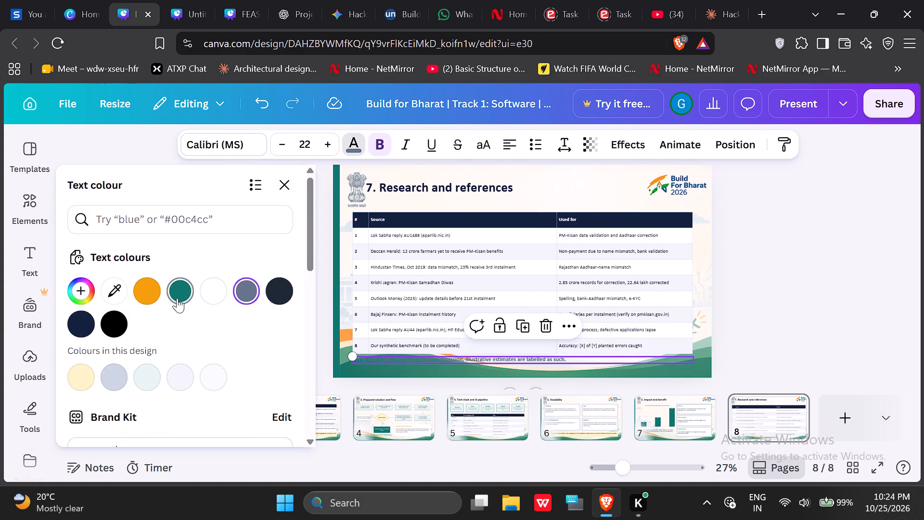
left_click(177, 298)
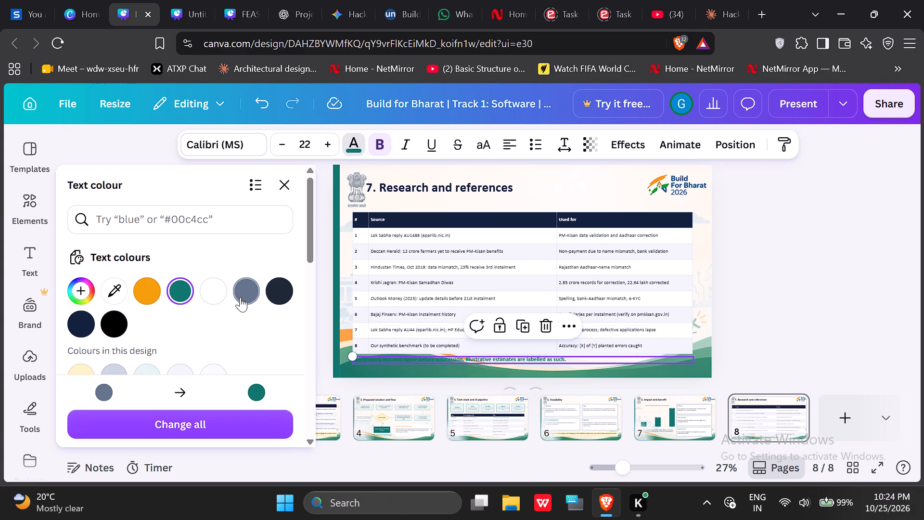
left_click(218, 290)
left_click(254, 290)
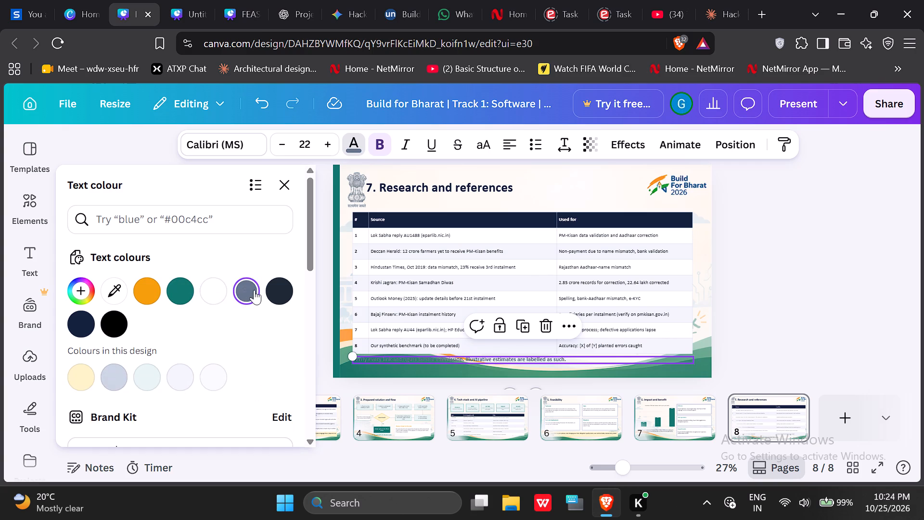
left_click(274, 290)
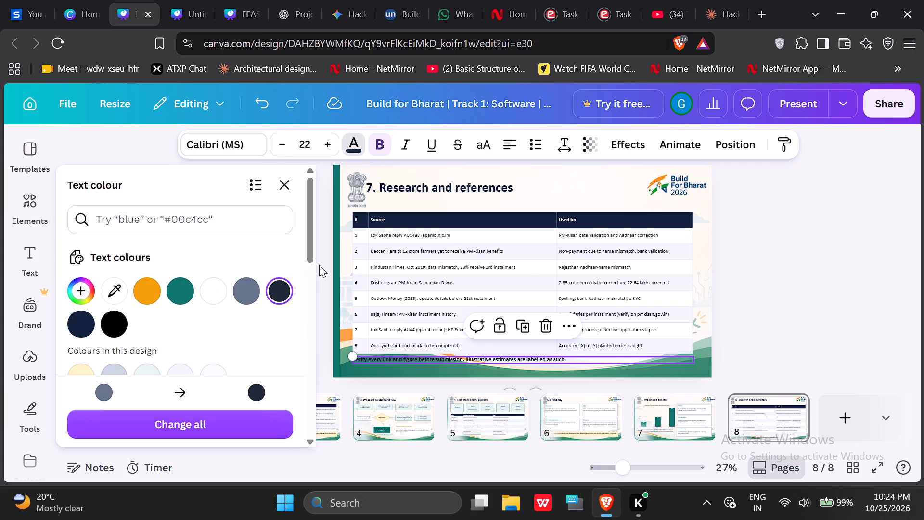
left_click(90, 325)
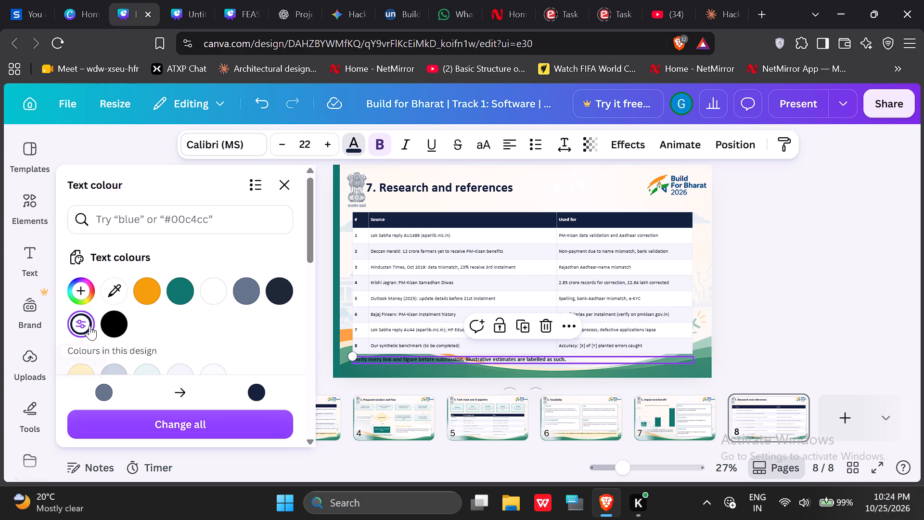
left_click(321, 344)
left_click(239, 352)
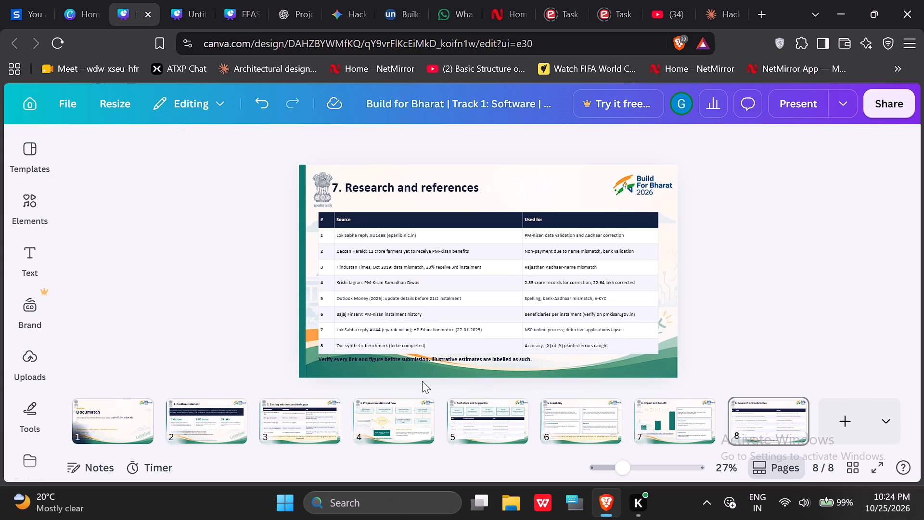
Set the border stroke weight of the "Always shown to the user" box on slide 4 to 16.
left_click(582, 415)
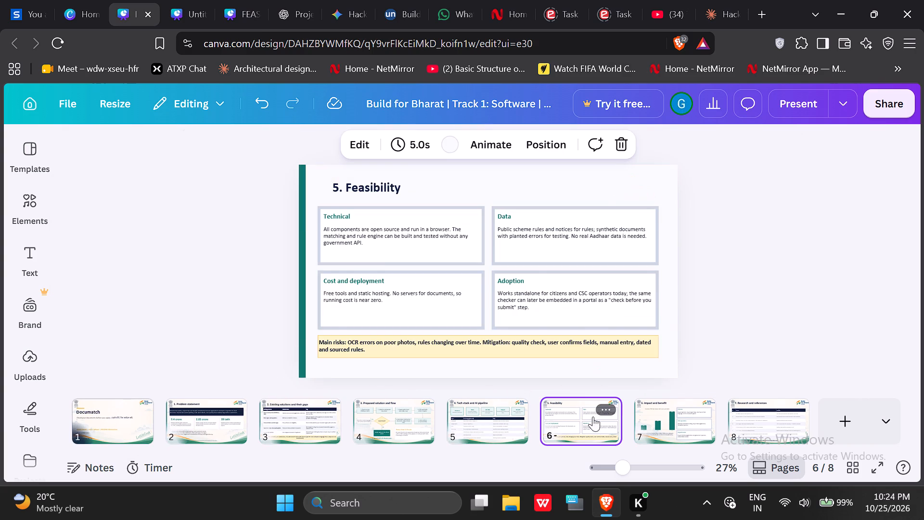
left_click(647, 418)
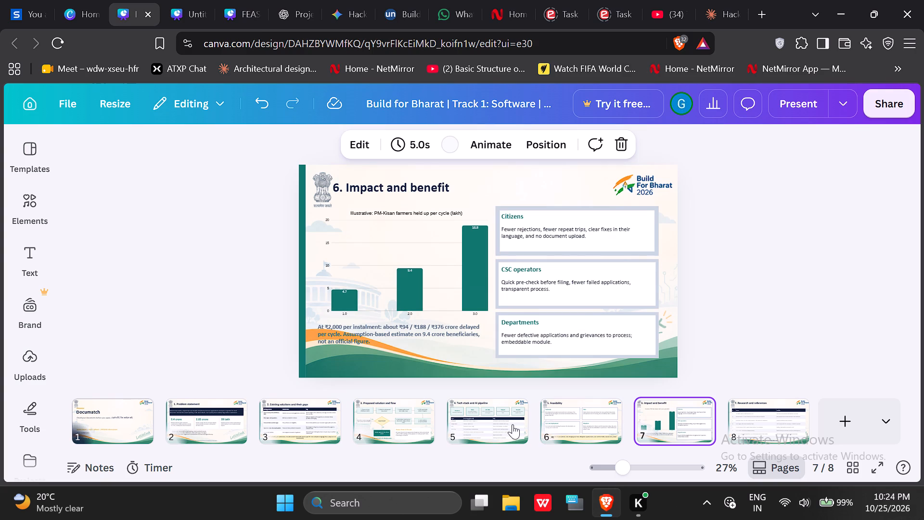
left_click(468, 425)
left_click(377, 427)
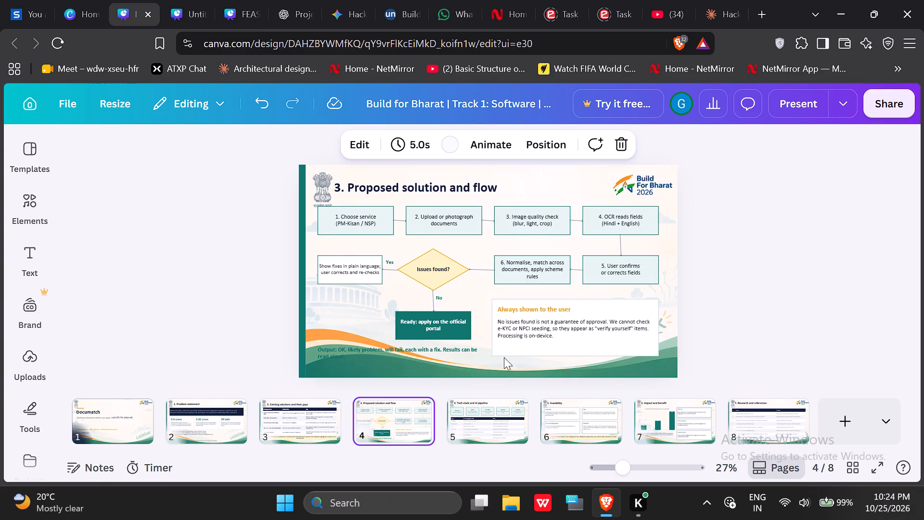
left_click(536, 353)
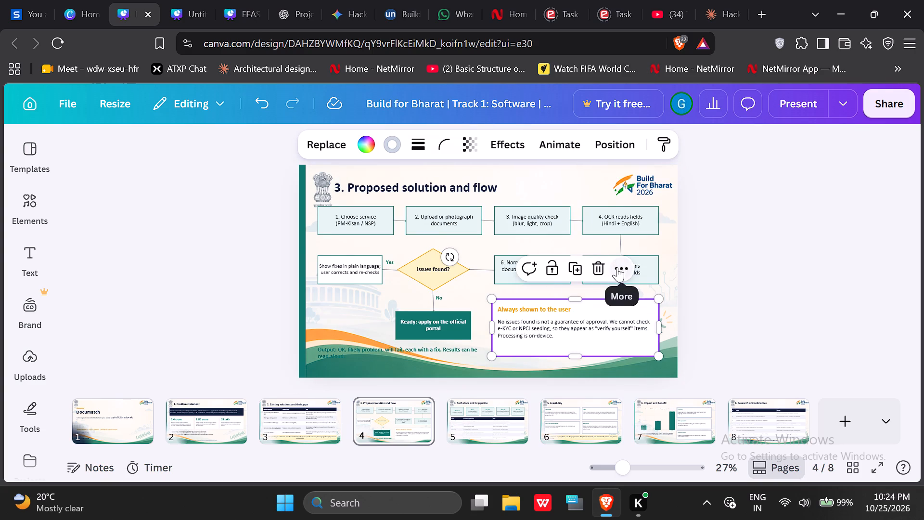
left_click(410, 143)
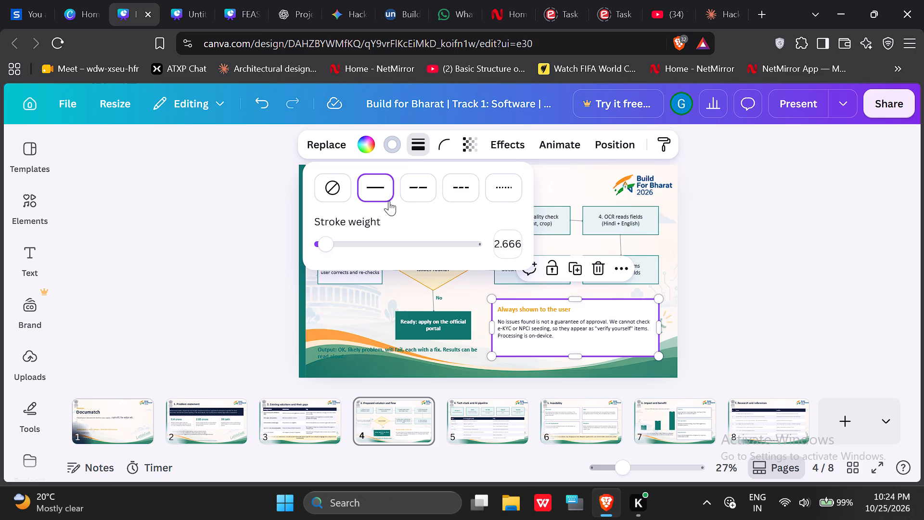
left_click(510, 250)
key("1")
key("6")
key("Return")
left_click(723, 281)
left_click(723, 281)
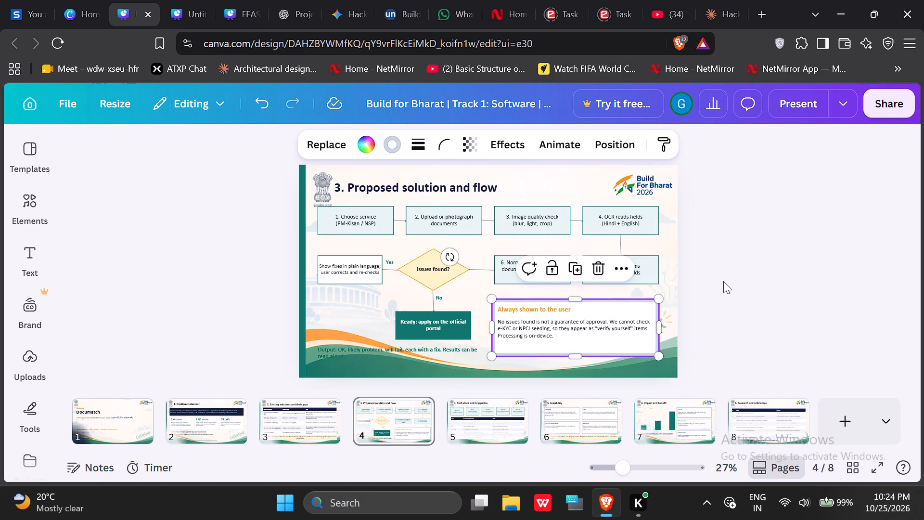
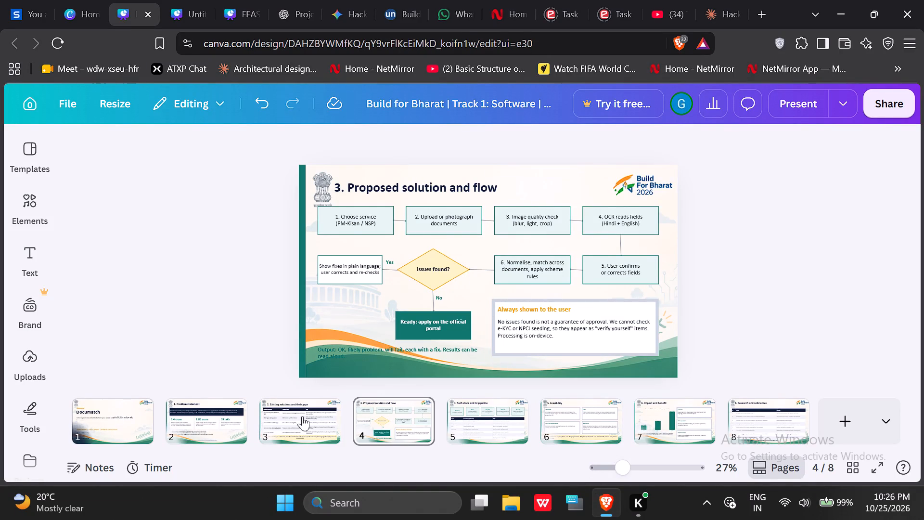
Move the "Check your documents before you apply" tagline slightly down on slide 1.
left_click(285, 415)
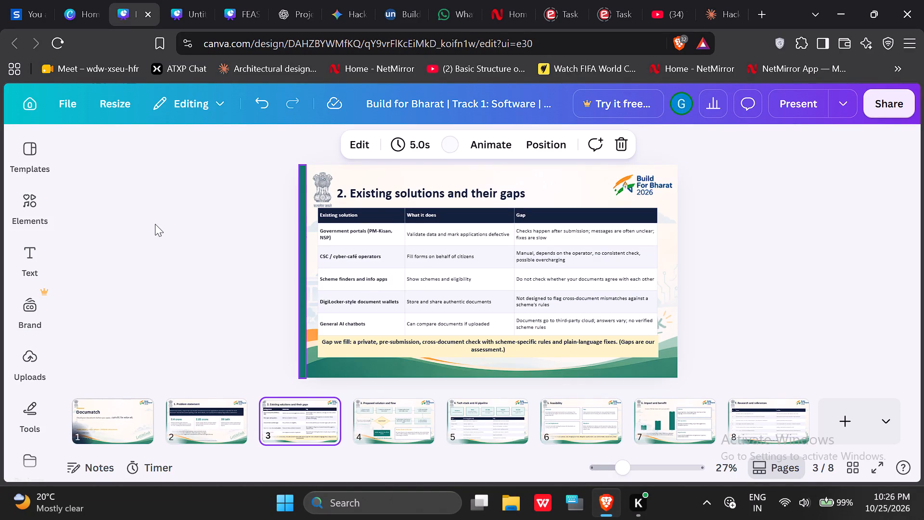
left_click(189, 424)
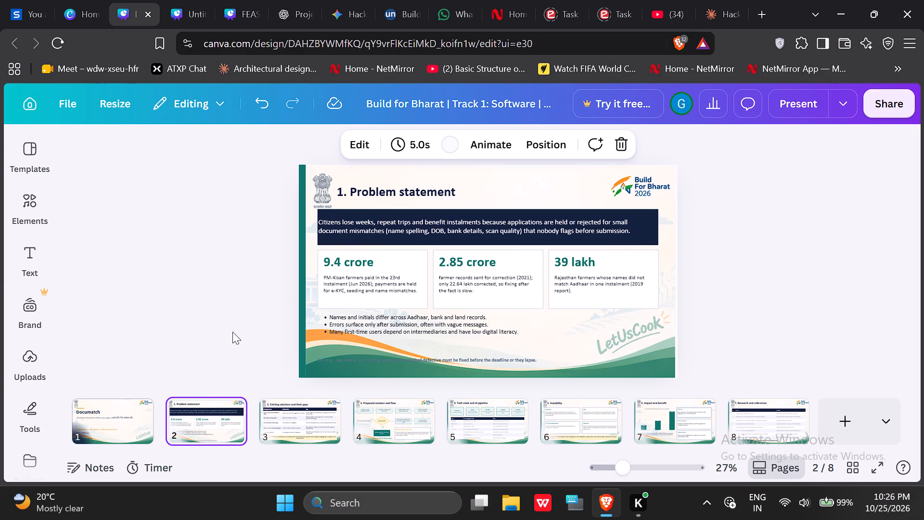
left_click(133, 430)
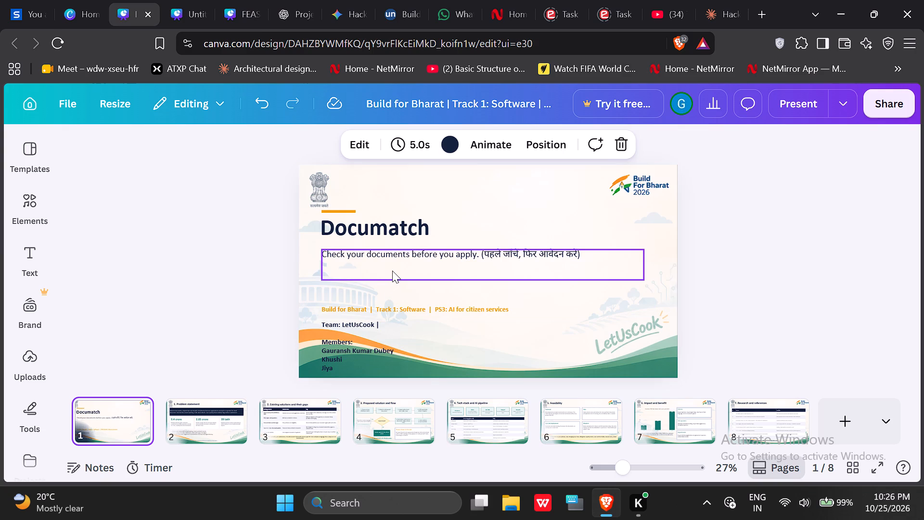
left_click_drag(392, 271, 392, 276)
left_click(270, 312)
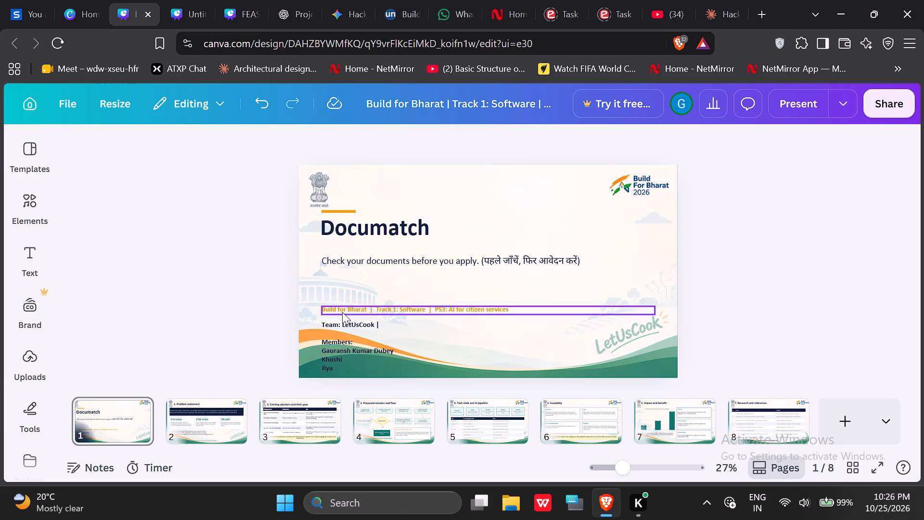
Move the orange "Build for Bharat | Track 1: Software" line down onto the green band at slide 1's bottom.
left_click_drag(342, 312, 343, 296)
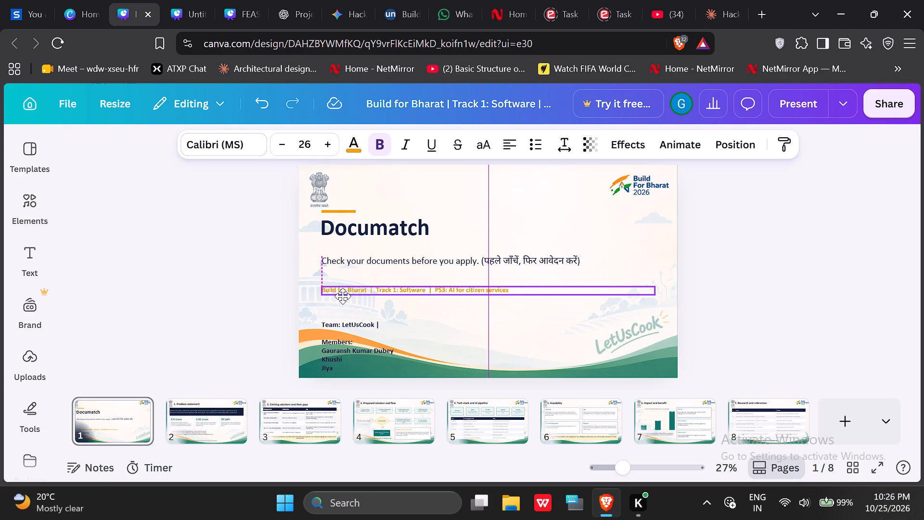
left_click_drag(343, 296, 343, 301)
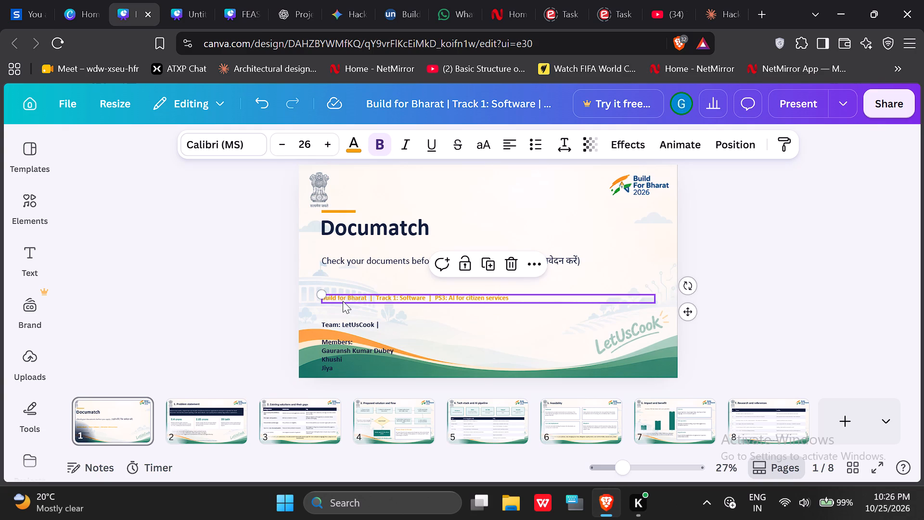
left_click_drag(349, 299, 348, 308)
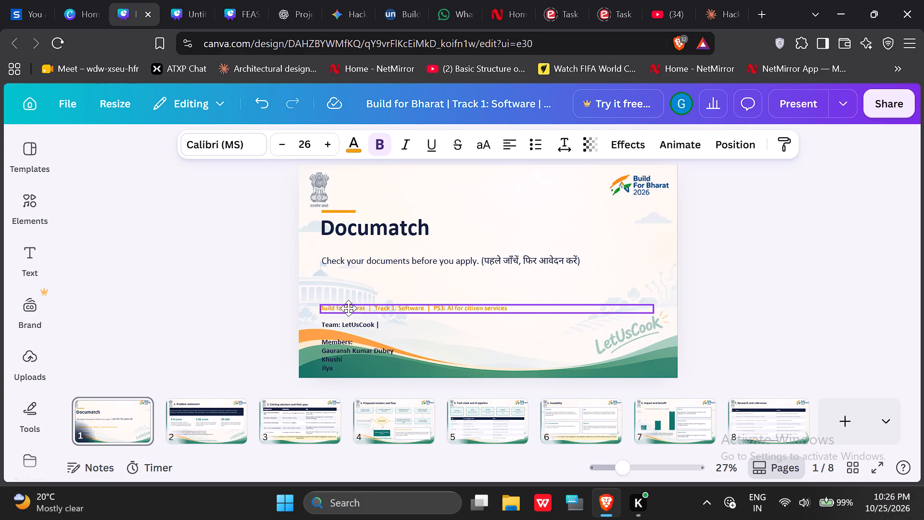
left_click_drag(348, 308, 387, 373)
Move the team and members text block up to just below the tagline, keeping it aligned with the tagline's left edge.
left_click_drag(344, 343, 346, 325)
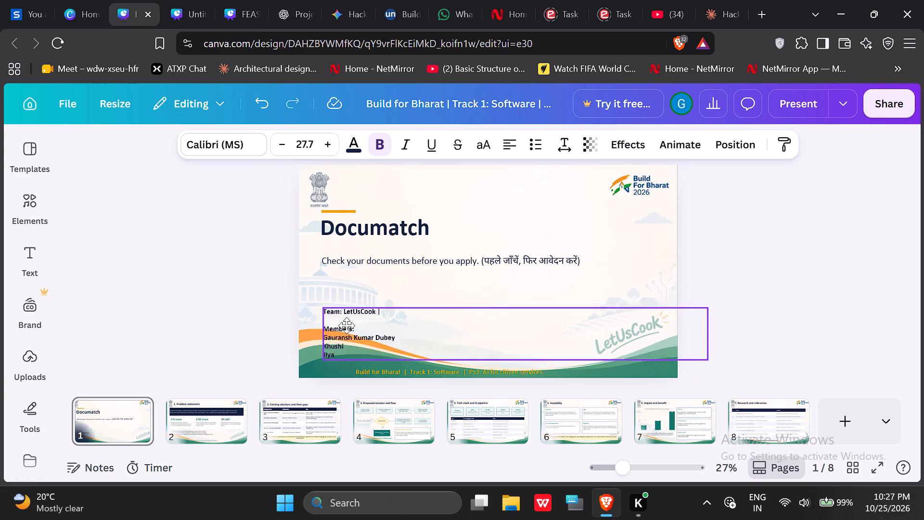
left_click_drag(346, 325, 343, 305)
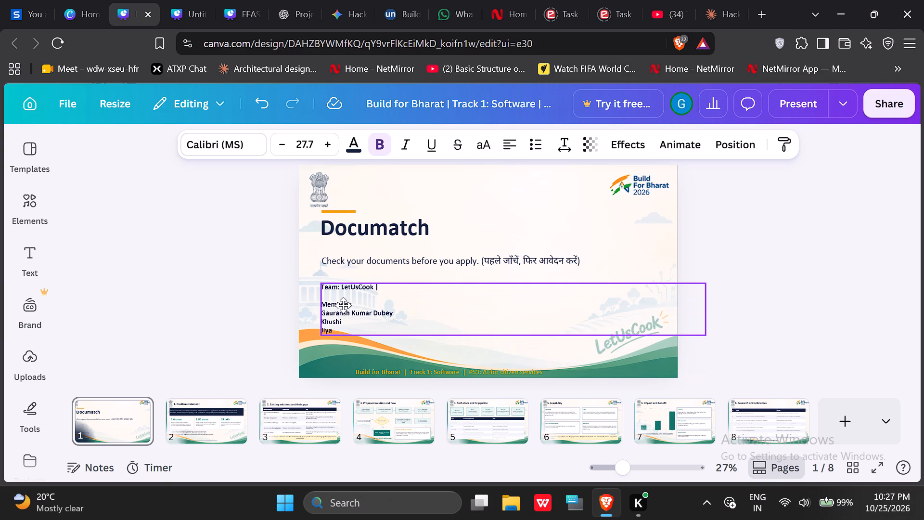
left_click_drag(343, 305, 343, 304)
Shift the orange track line left along the green band to line up with the text above it.
left_click_drag(385, 369, 353, 367)
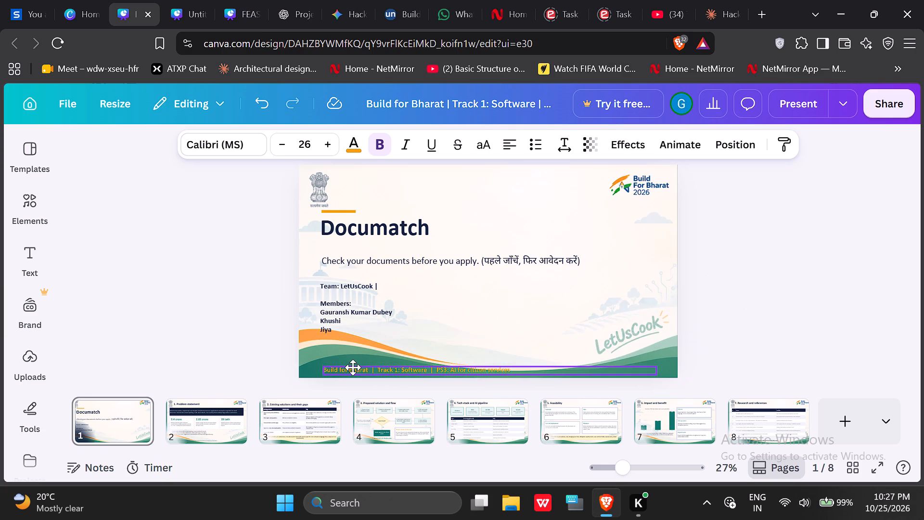
left_click_drag(353, 367, 351, 367)
left_click(246, 343)
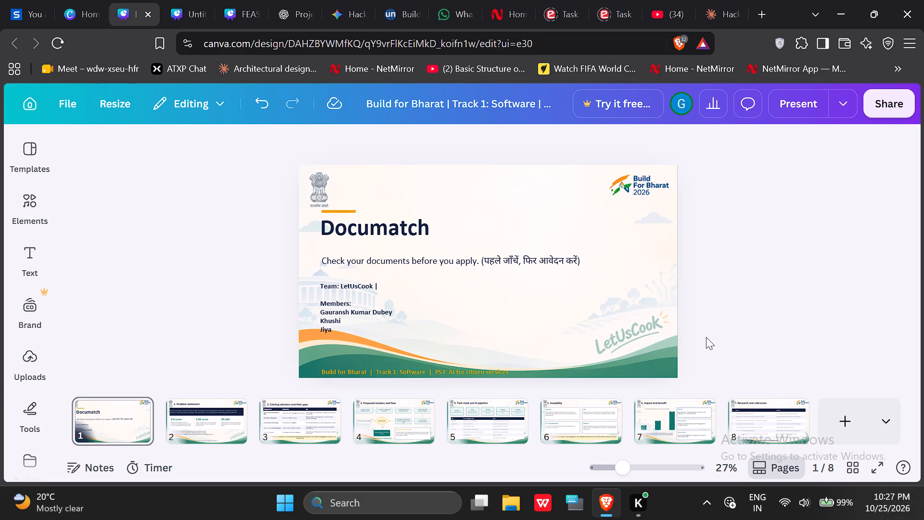
Stretch the background image on slide 2 slightly wider so that it reaches the slide's right edge.
left_click(187, 427)
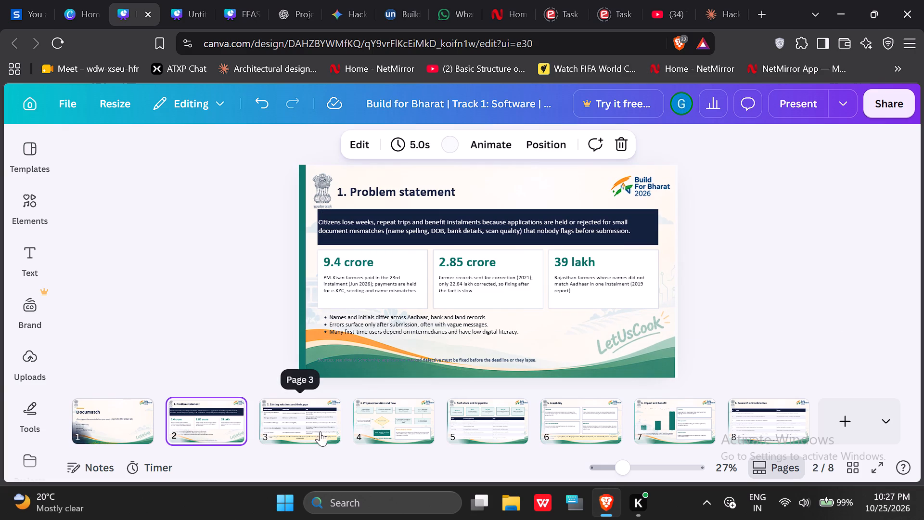
left_click(115, 416)
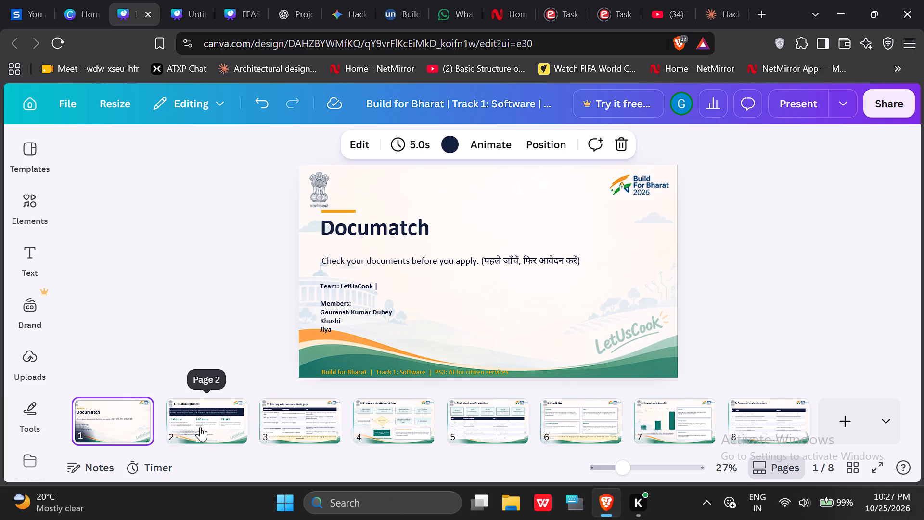
left_click(200, 427)
left_click(295, 425)
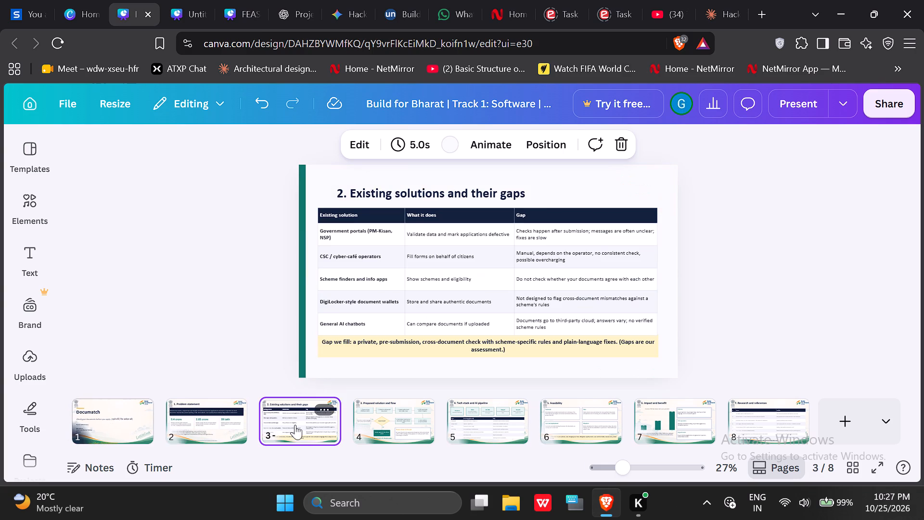
left_click(186, 416)
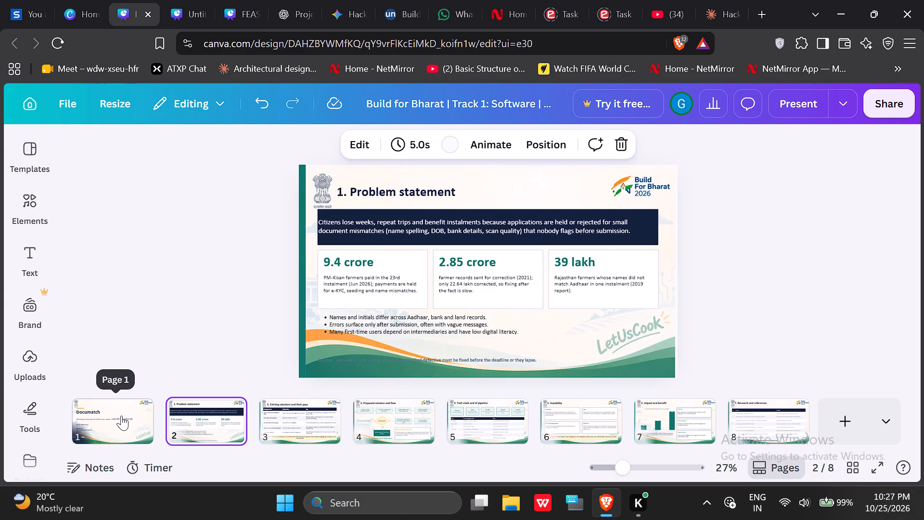
left_click(121, 416)
left_click(182, 419)
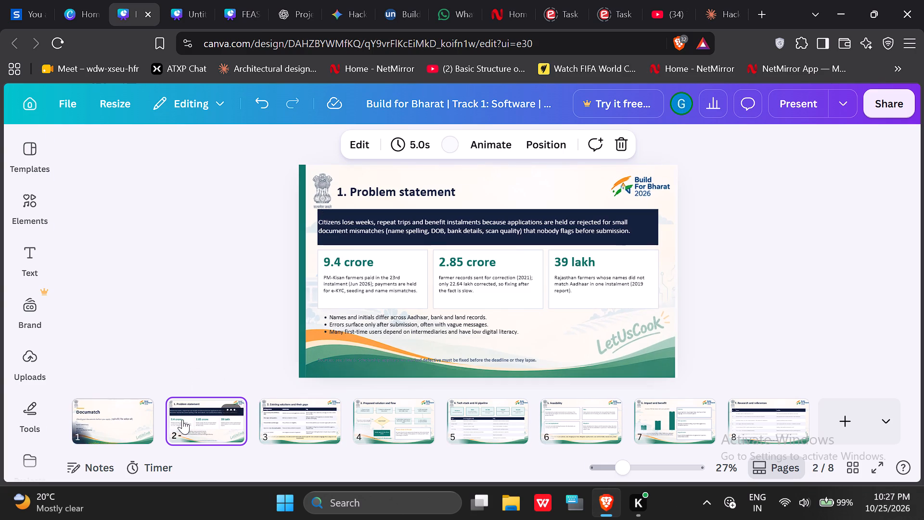
left_click(624, 368)
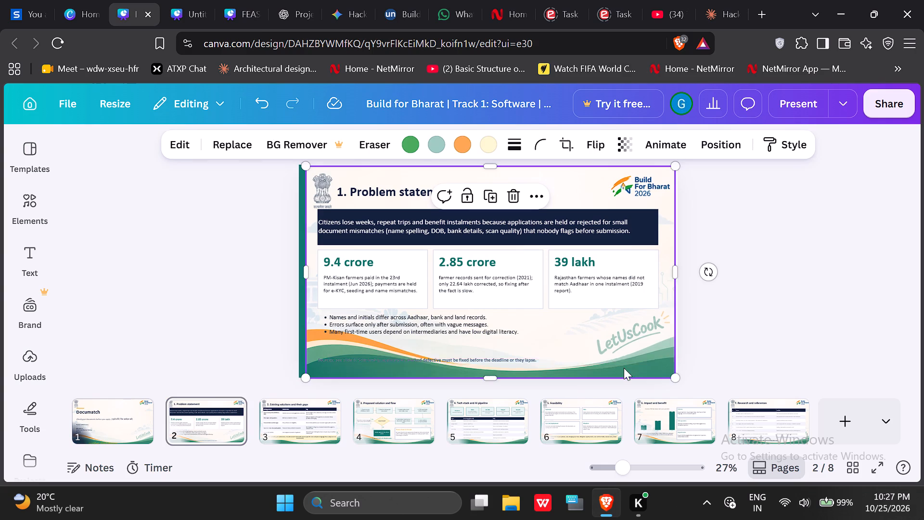
left_click(674, 273)
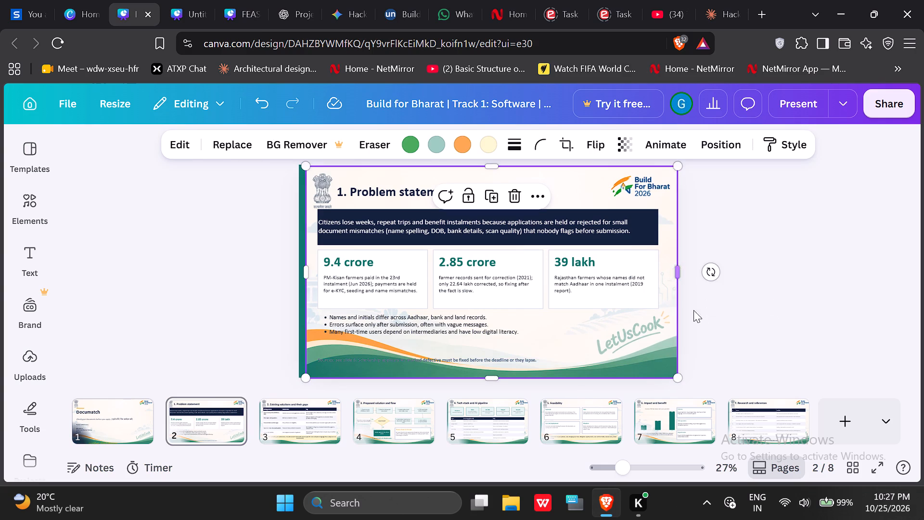
left_click(697, 325)
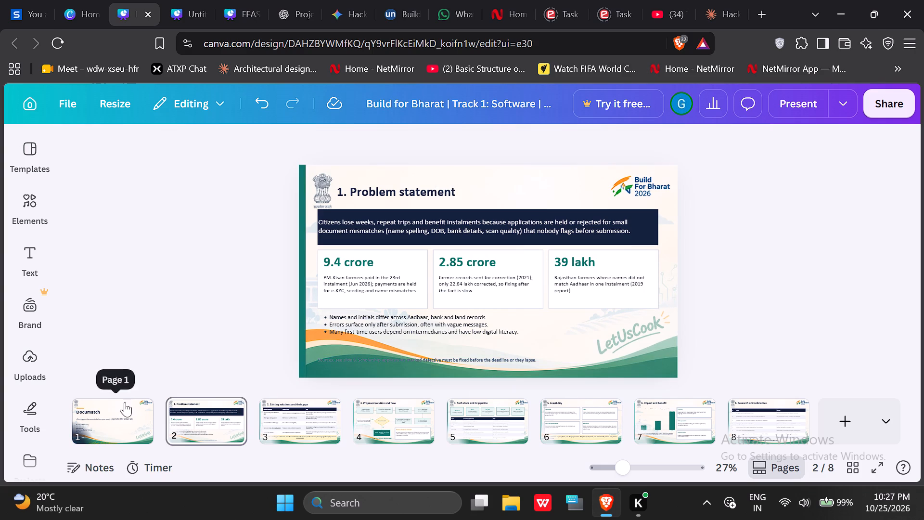
Compare the layouts of slides 1 and 2, and continue the review with slide 3.
left_click(125, 402)
left_click(187, 429)
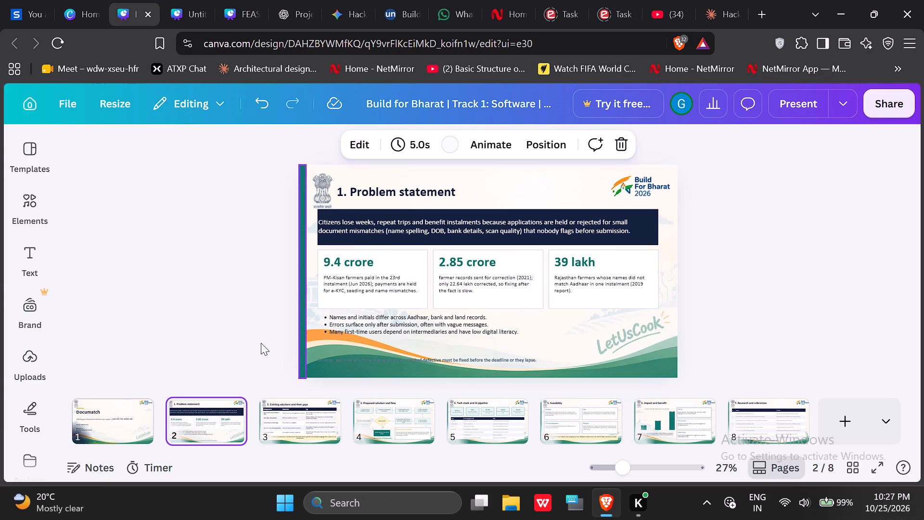
left_click(139, 424)
left_click(187, 422)
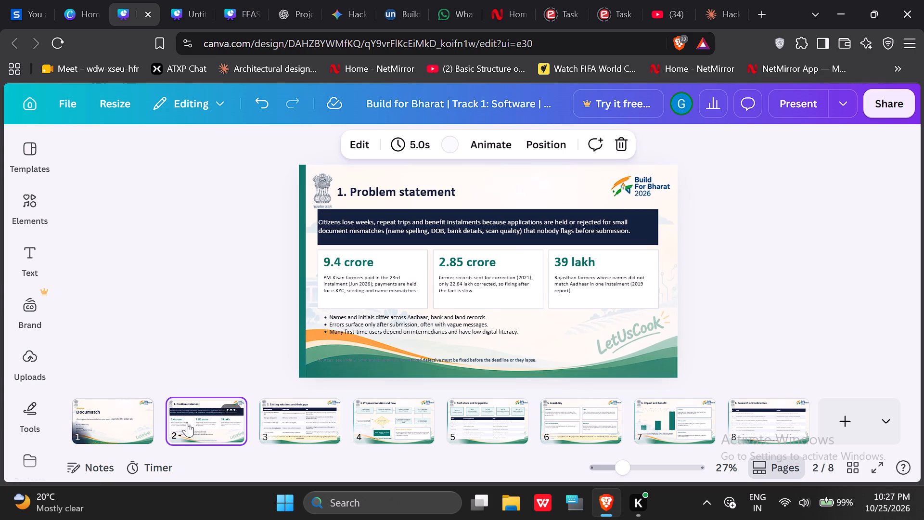
left_click(320, 412)
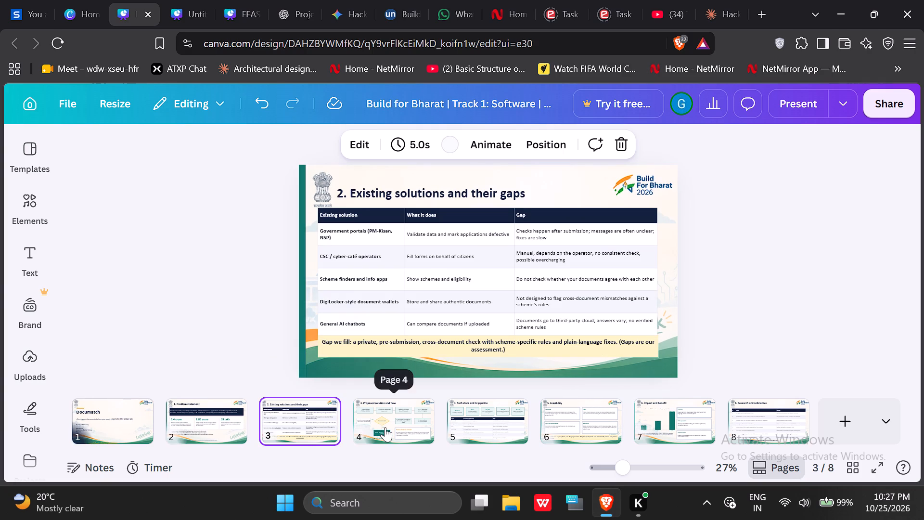
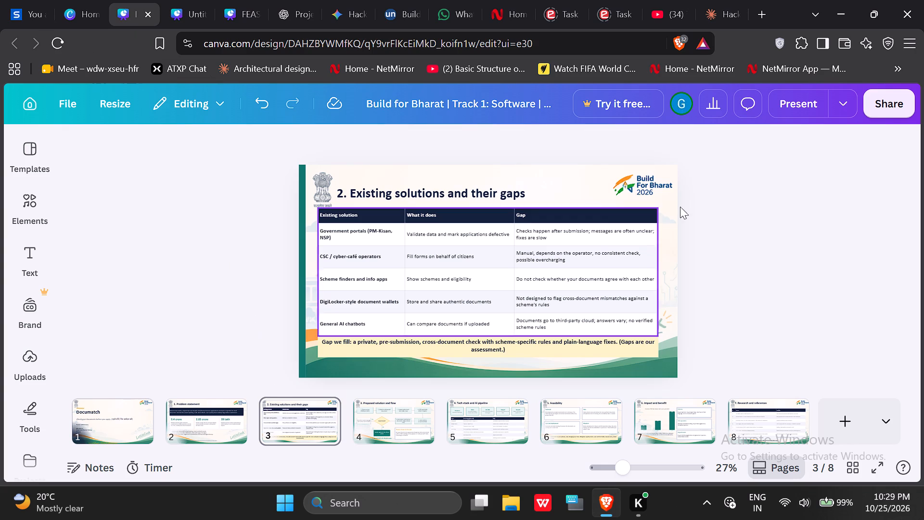
Open the download settings for the Build for Bharat presentation and bring up the available file types.
left_click(872, 111)
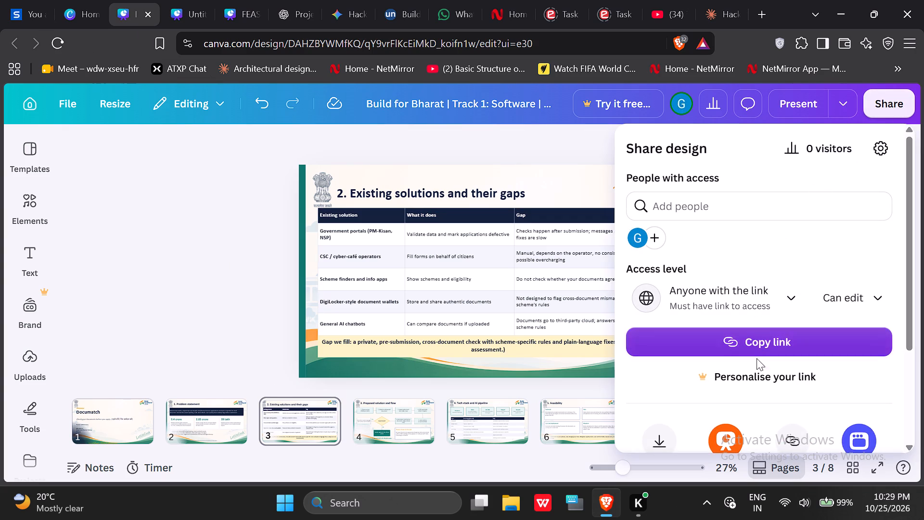
left_click(666, 437)
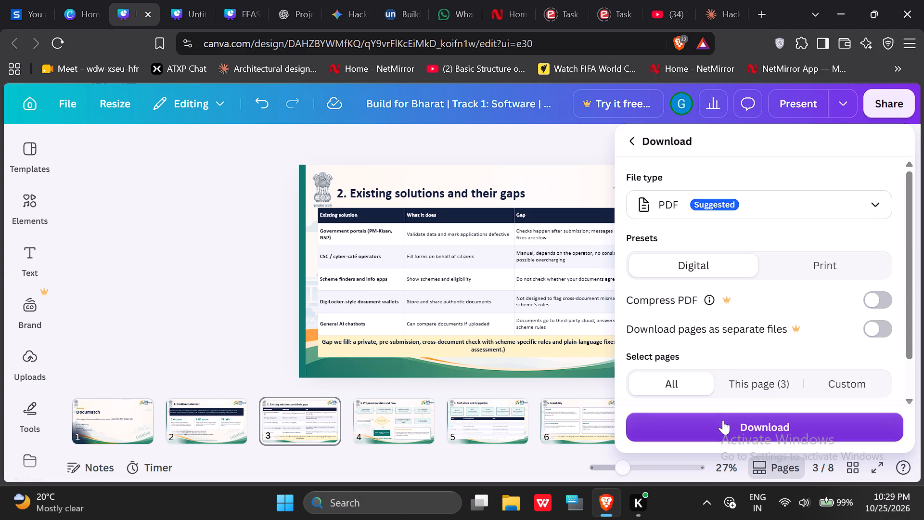
left_click(685, 209)
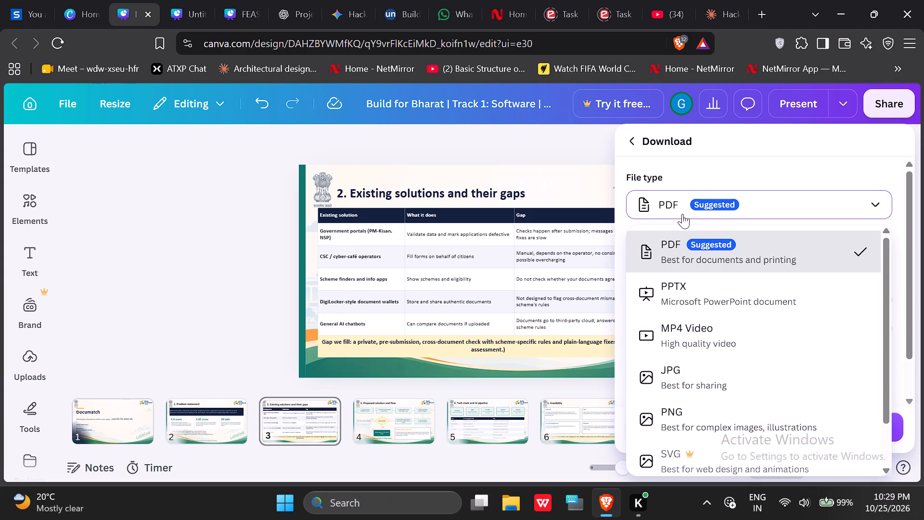
Download the deck as a PDF and save it to the New Volume (D:) drive under the suggested file name.
left_click(679, 204)
left_click(726, 419)
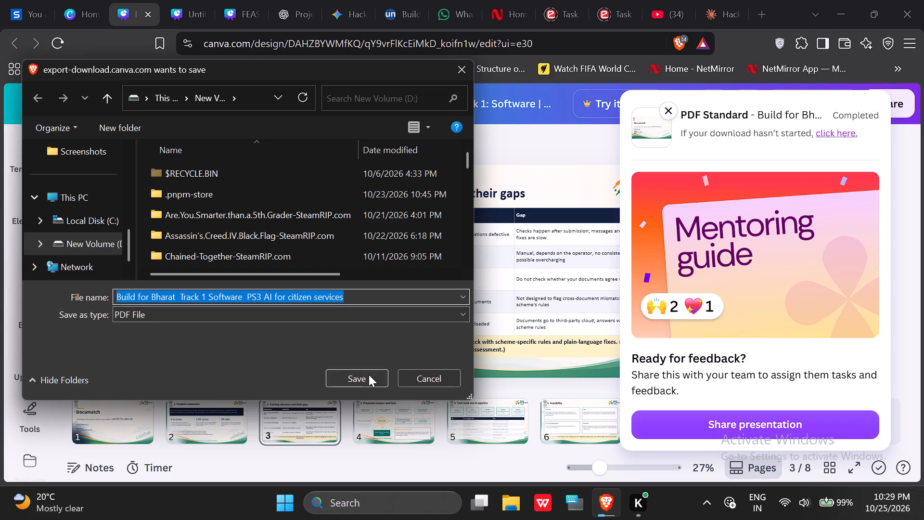
left_click(369, 375)
left_click(310, 142)
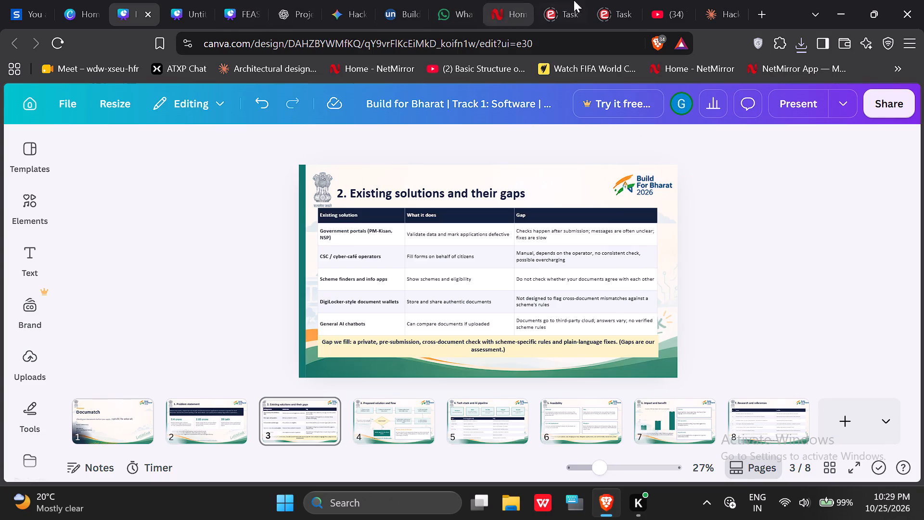
Search the web in a new browser tab for "ai checker of ppt".
left_click(756, 15)
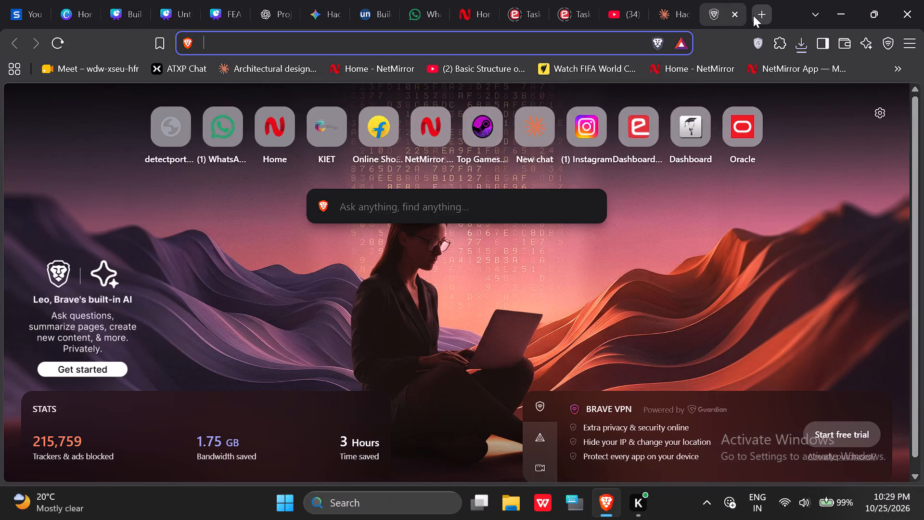
type("at")
key("space")
key("BackSpace")
key("BackSpace")
type("i")
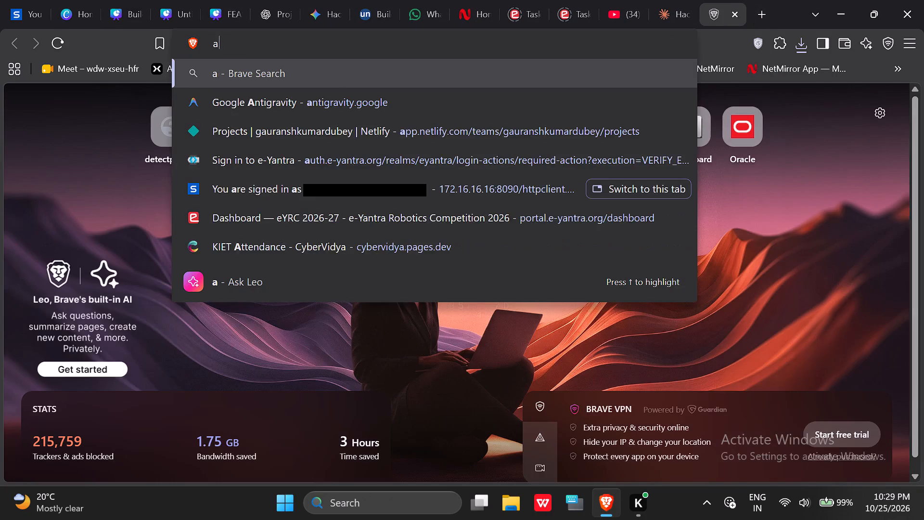
key("space")
key("Return")
scroll(753, 15, "up", 1)
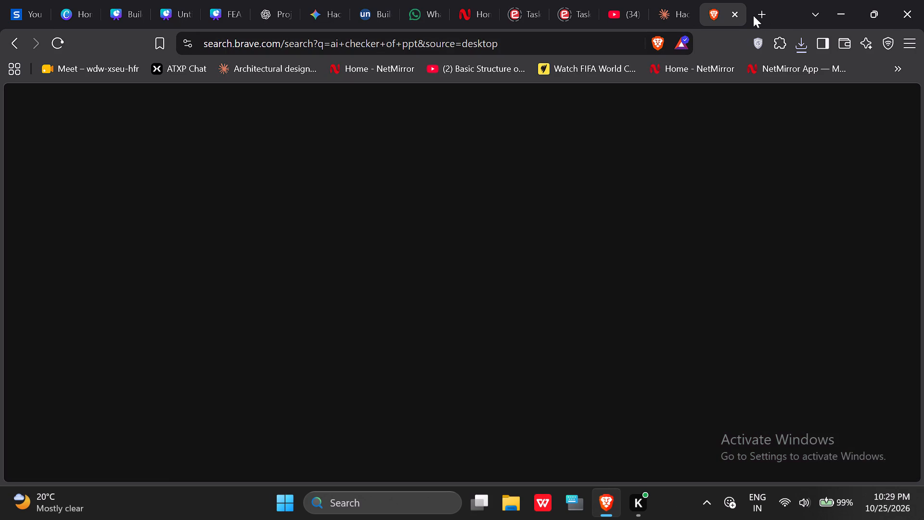